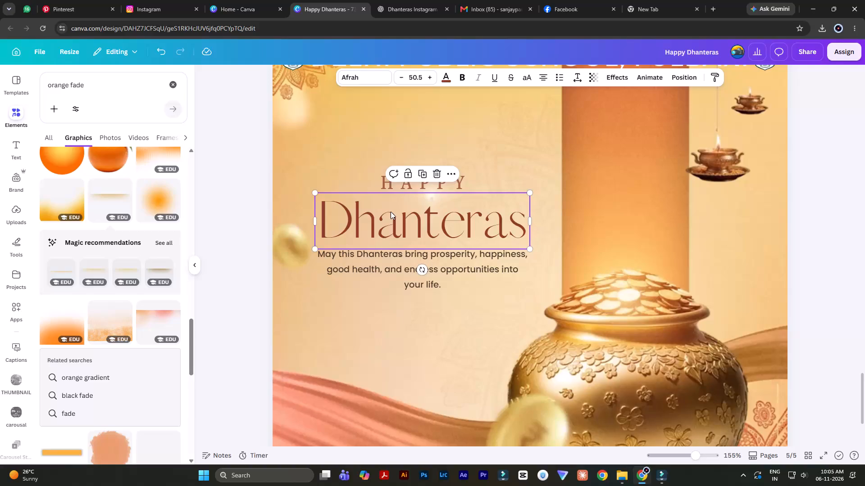
Apply a Drop shadow effect to the "Dhanteras" heading and slightly lower the shadow's direction value.
click(615, 79)
click(64, 121)
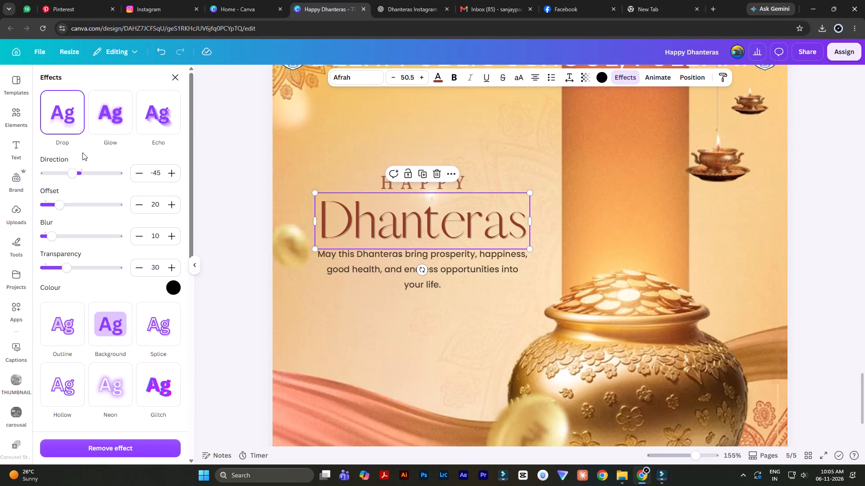
drag(71, 174, 66, 176)
Apply a Drop shadow effect to the "HAPPY" text with direction 58 and offset 29.
click(391, 184)
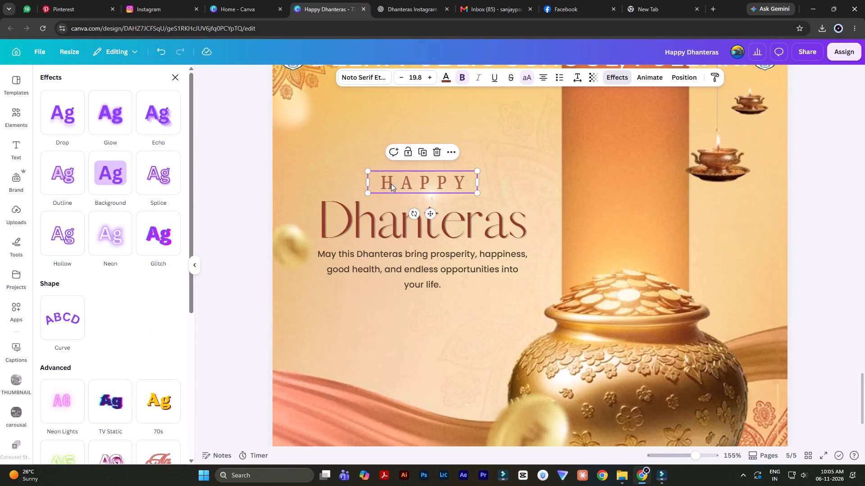
click(69, 120)
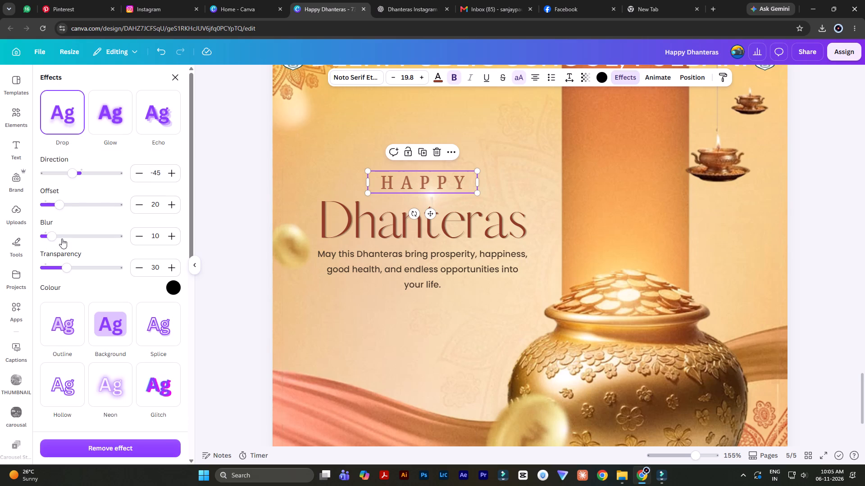
drag(71, 175, 38, 176)
drag(60, 206, 80, 206)
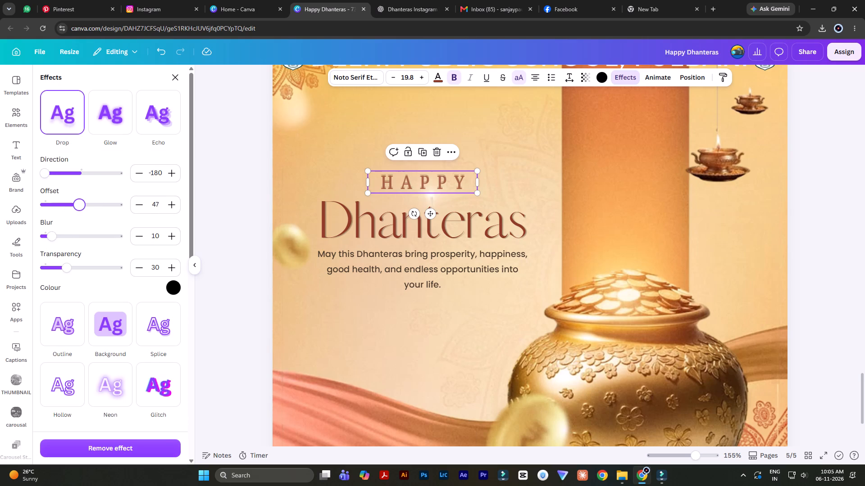
drag(80, 206, 66, 206)
drag(48, 169, 70, 169)
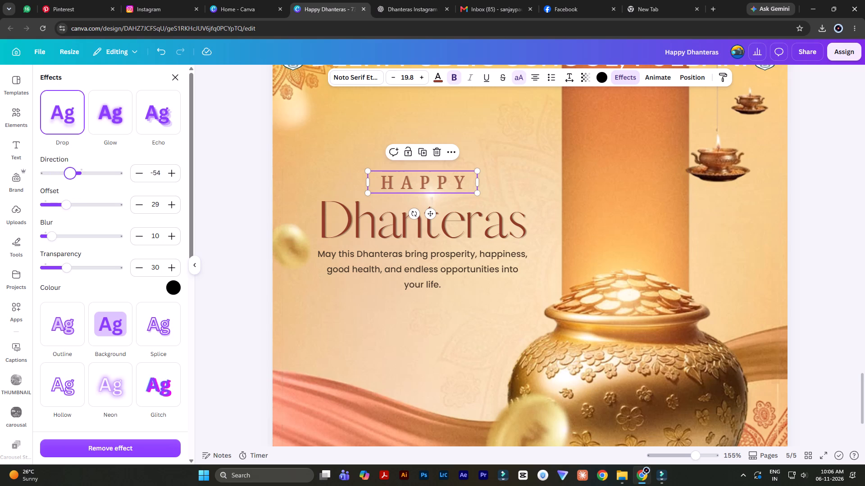
drag(70, 169, 95, 172)
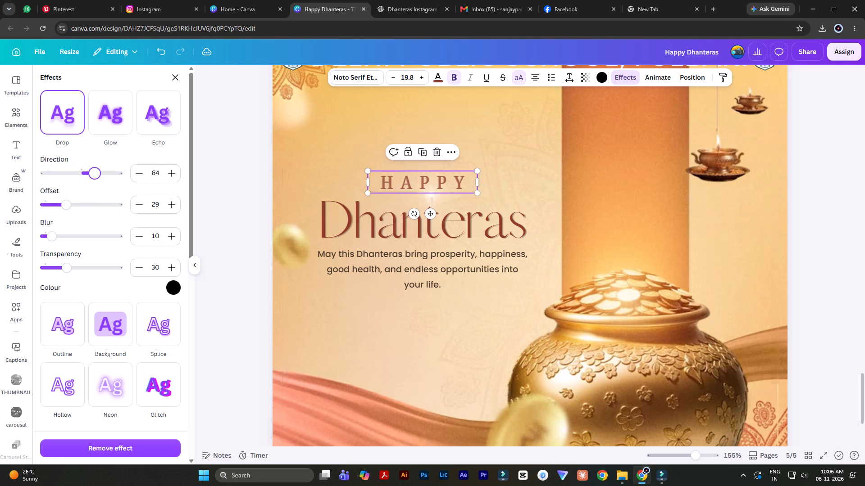
drag(95, 172, 94, 173)
ctrl+scroll(280, 216, down, 2)
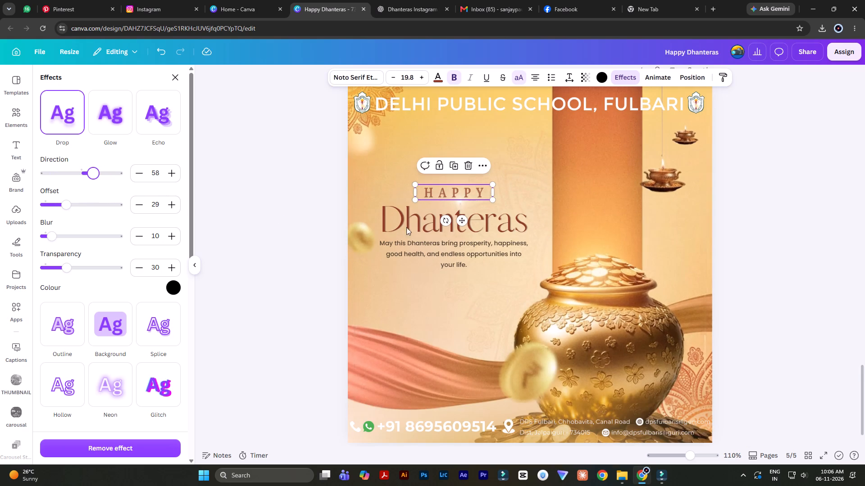
double_click(838, 178)
double_click(822, 182)
Download only page 5, the Happy Dhanteras post, as a PNG at high quality.
ctrl+scroll(796, 189, down, 2)
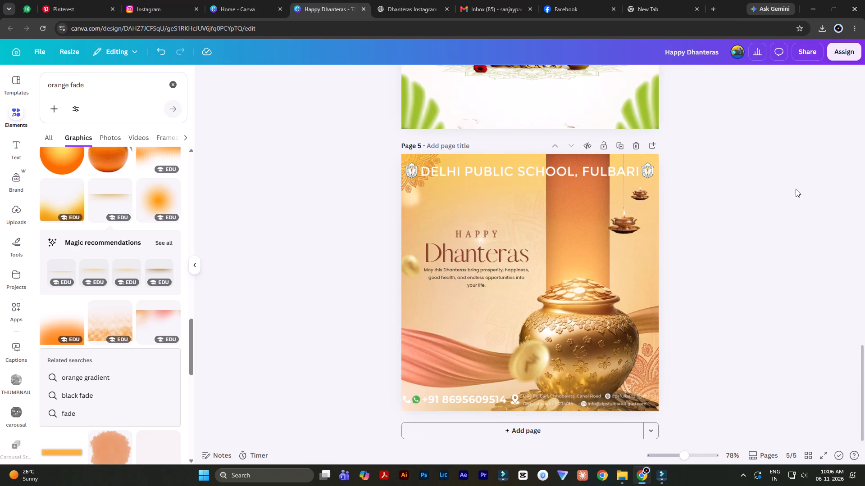
scroll(796, 189, down, 2)
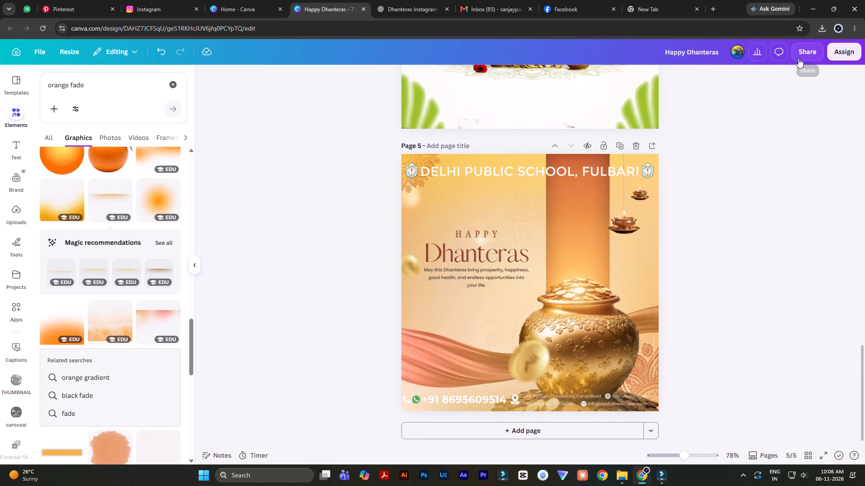
click(799, 56)
click(704, 262)
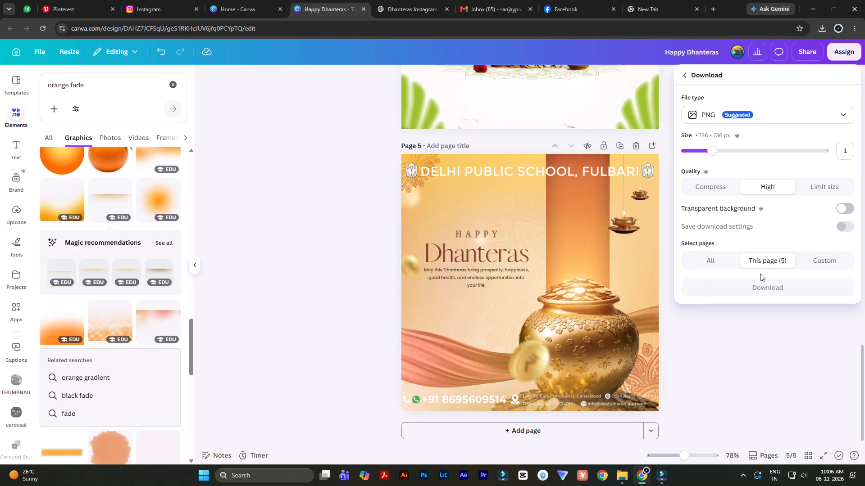
click(764, 285)
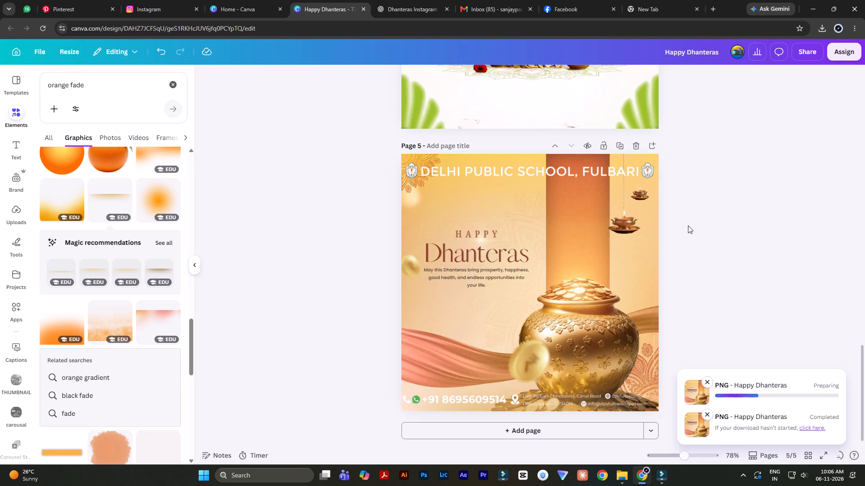
scroll(688, 225, down, 3)
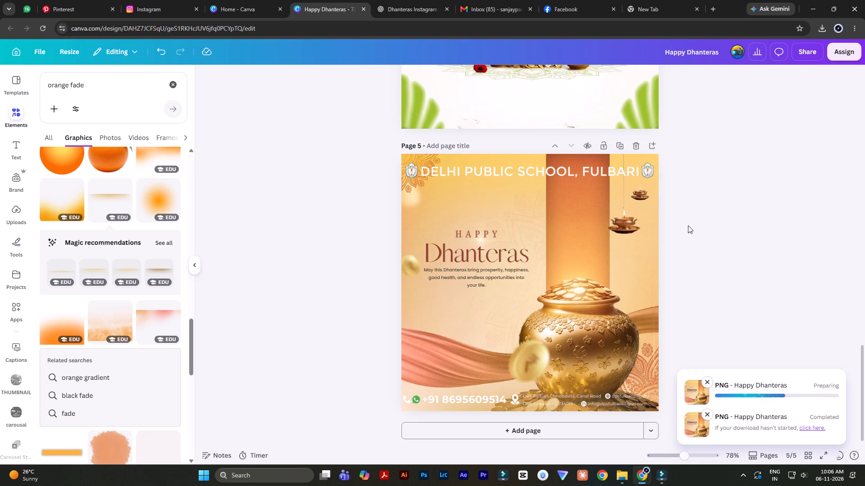
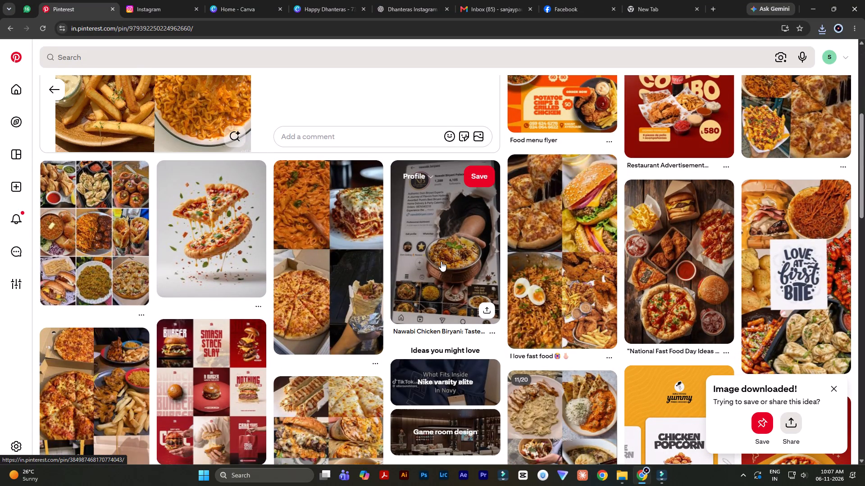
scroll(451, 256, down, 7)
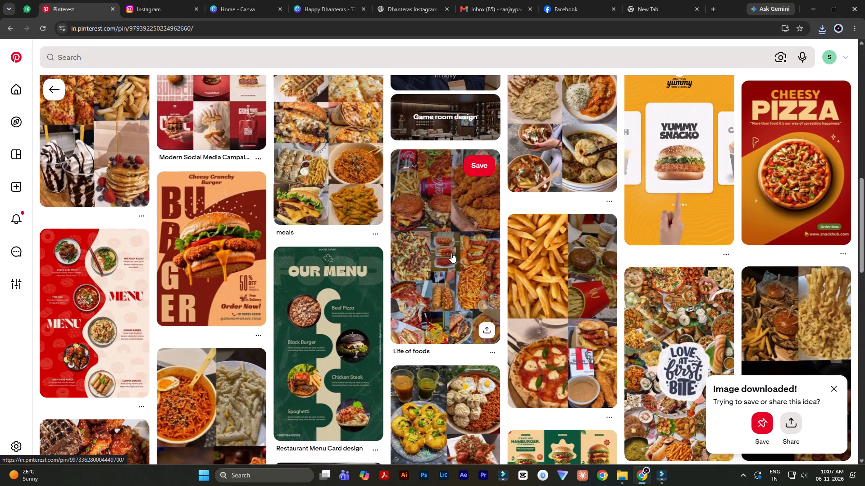
Browse Pinterest food pins and the home feed for design ideas, viewing the "Ben 10 t shirt" pin.
scroll(460, 253, down, 4)
scroll(460, 253, up, 2)
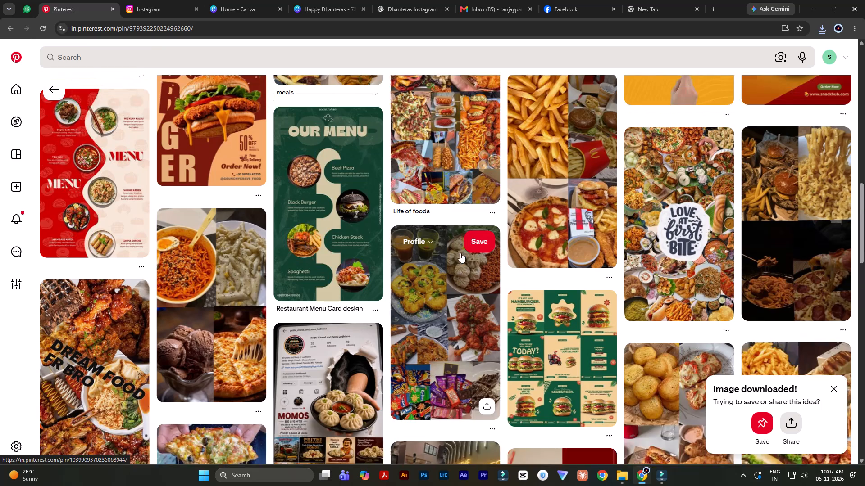
scroll(568, 228, up, 7)
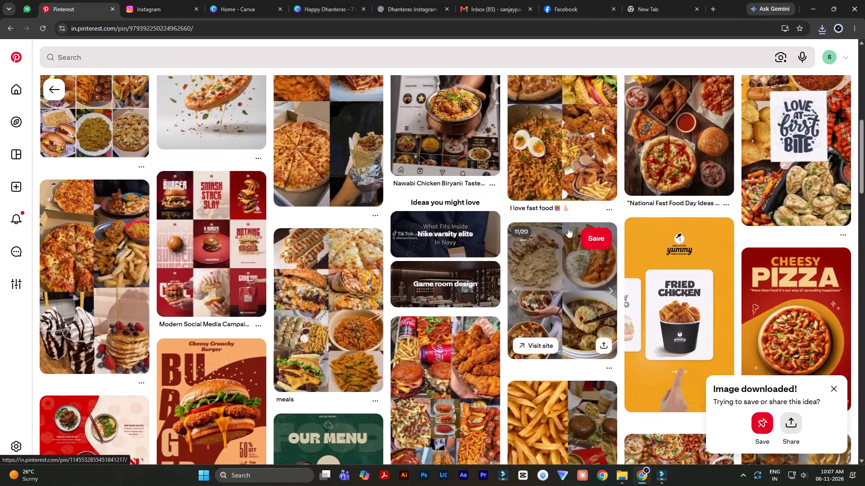
scroll(568, 228, up, 17)
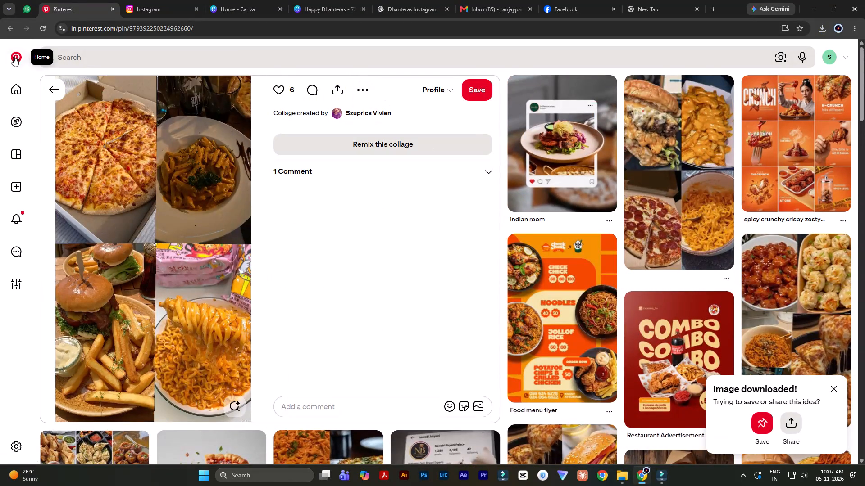
click(10, 56)
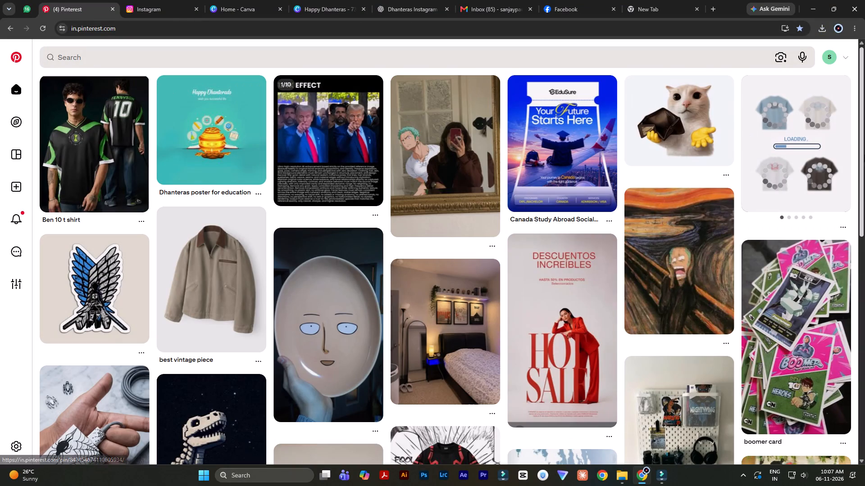
click(100, 163)
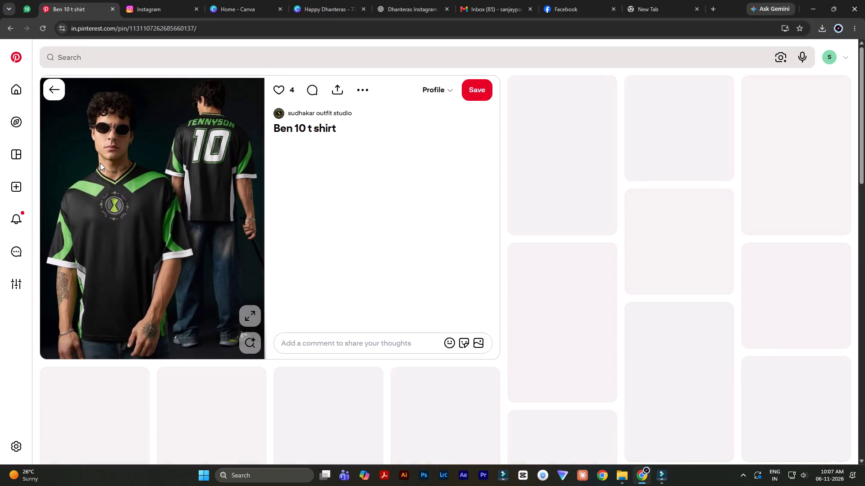
click(54, 90)
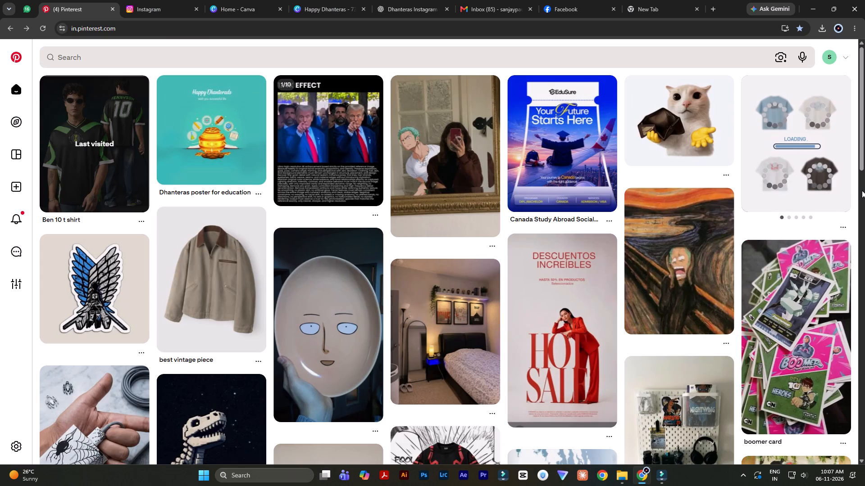
scroll(862, 190, down, 3)
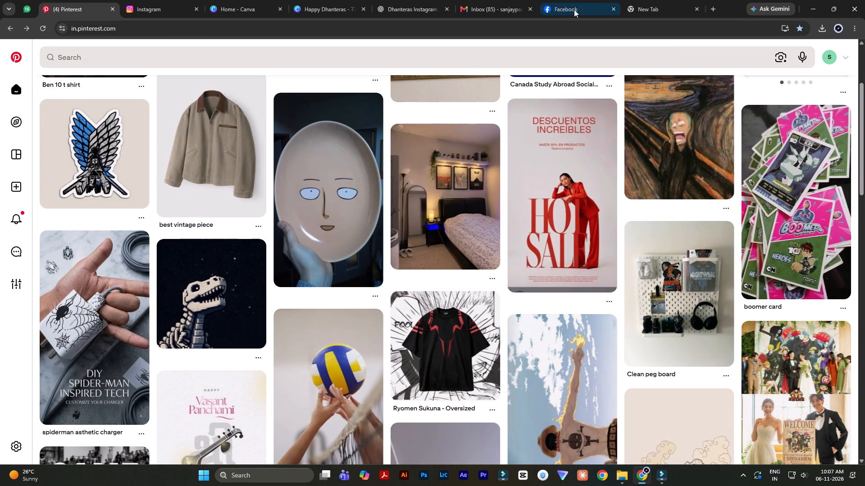
Switch to Facebook, go to its home feed and read the full Delhi Public School parent-teacher meeting post.
click(573, 9)
click(21, 51)
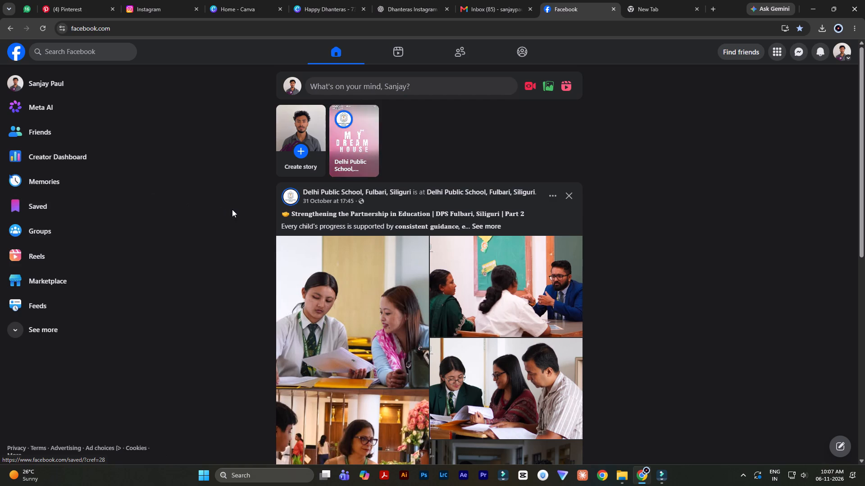
scroll(232, 209, down, 3)
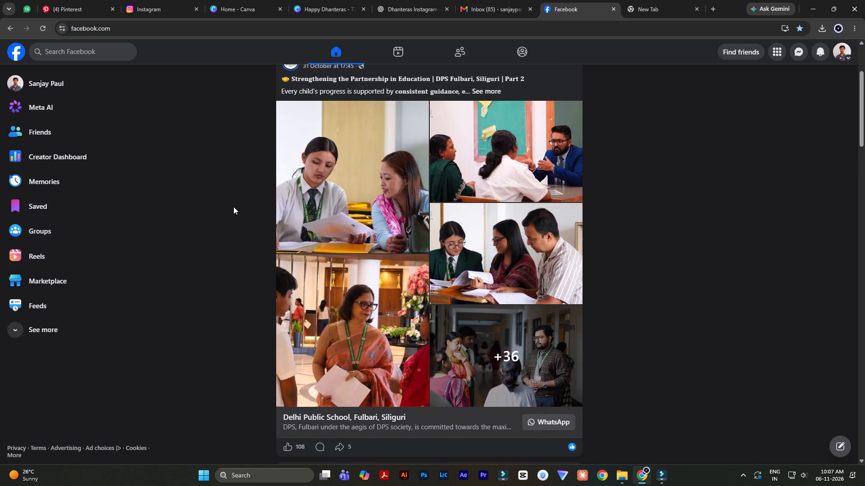
scroll(233, 207, down, 6)
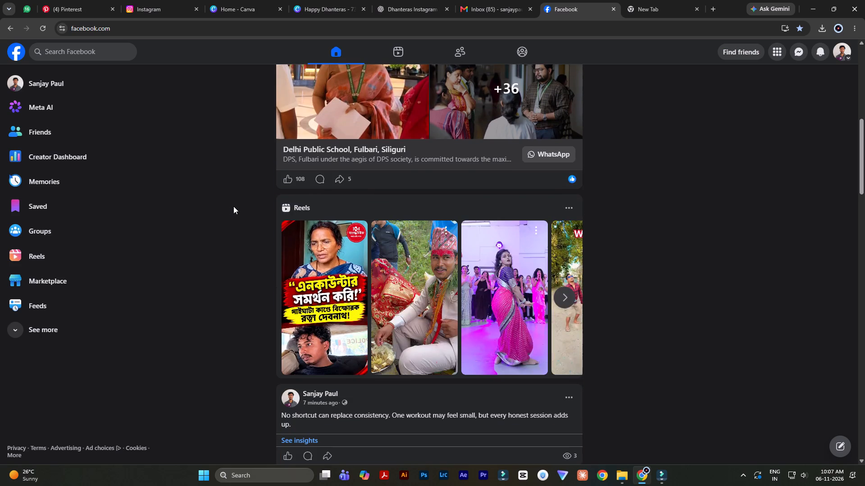
scroll(233, 206, up, 7)
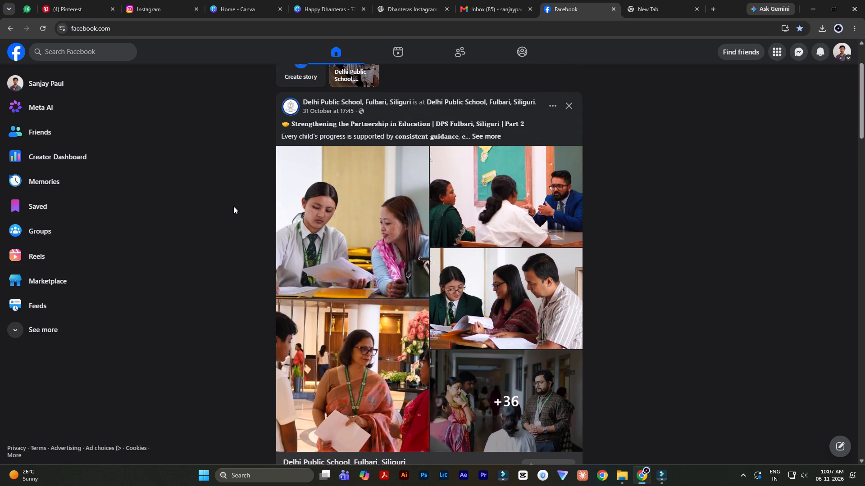
click(486, 135)
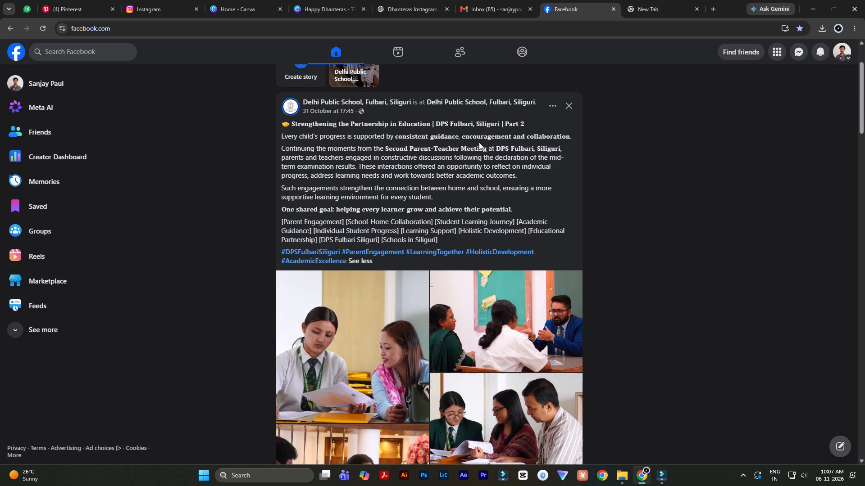
scroll(476, 144, down, 2)
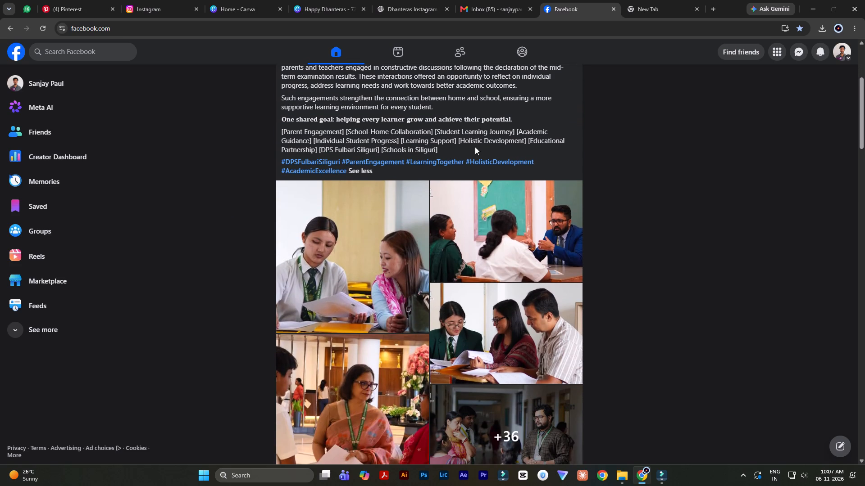
scroll(409, 164, down, 2)
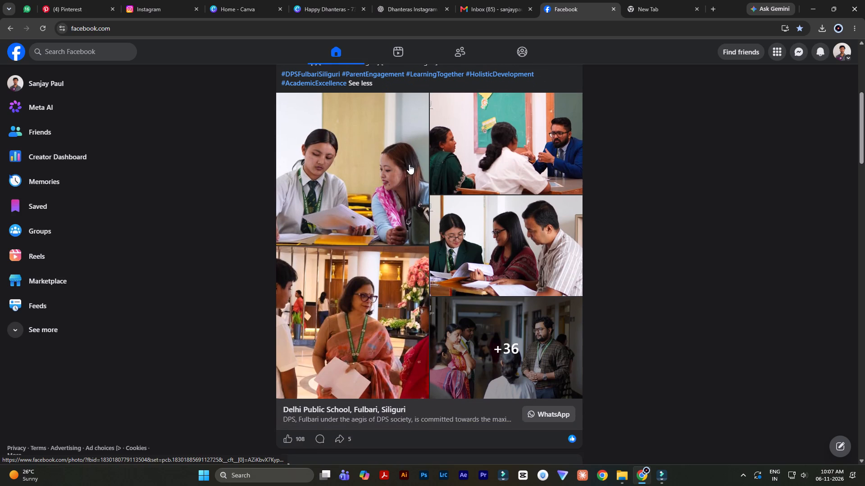
scroll(595, 147, down, 8)
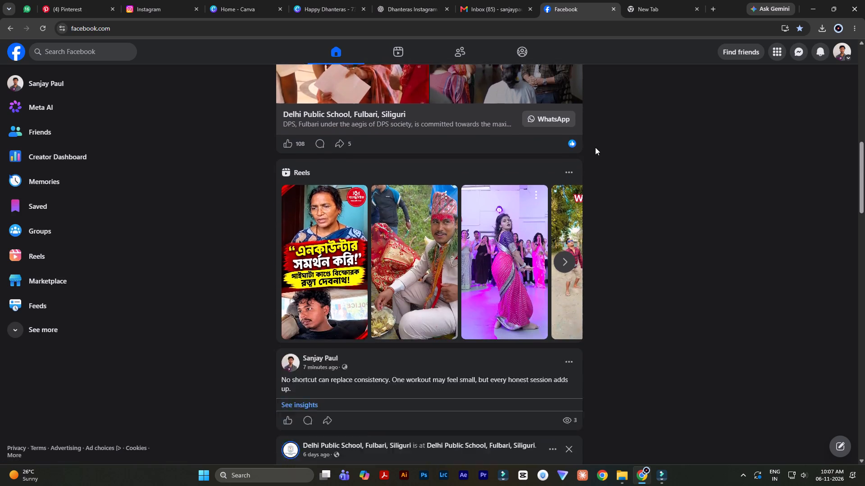
View the "Discover Design" presentation photo in Delhi Public School's "Exploring Design" post, then close it.
scroll(595, 147, down, 7)
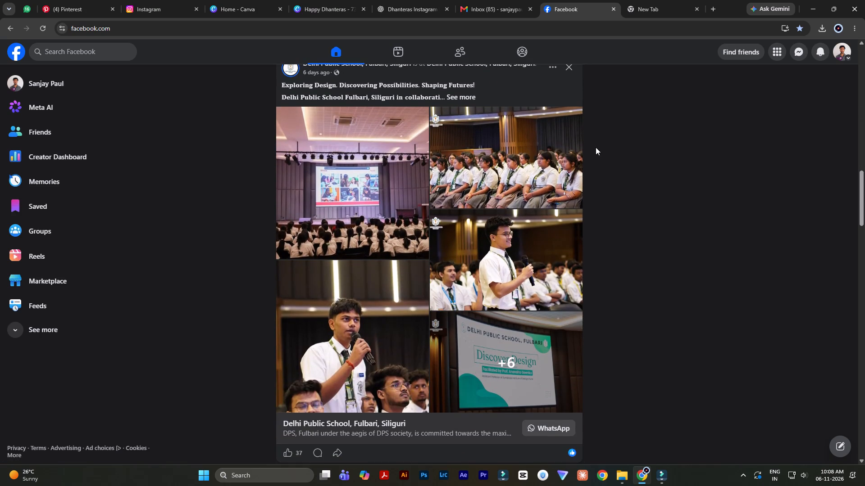
click(511, 351)
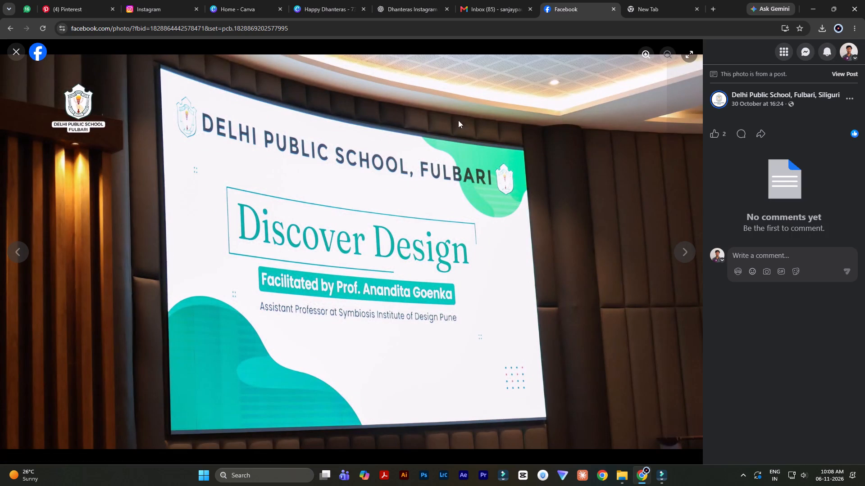
click(13, 50)
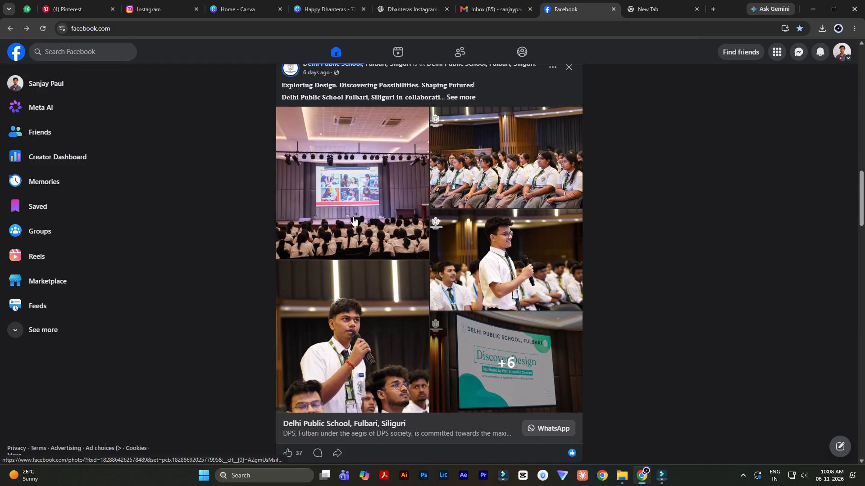
Visit the Delhi Public School, Fulbari, Siliguri page and look through its photo gallery.
scroll(353, 216, down, 8)
scroll(353, 216, up, 7)
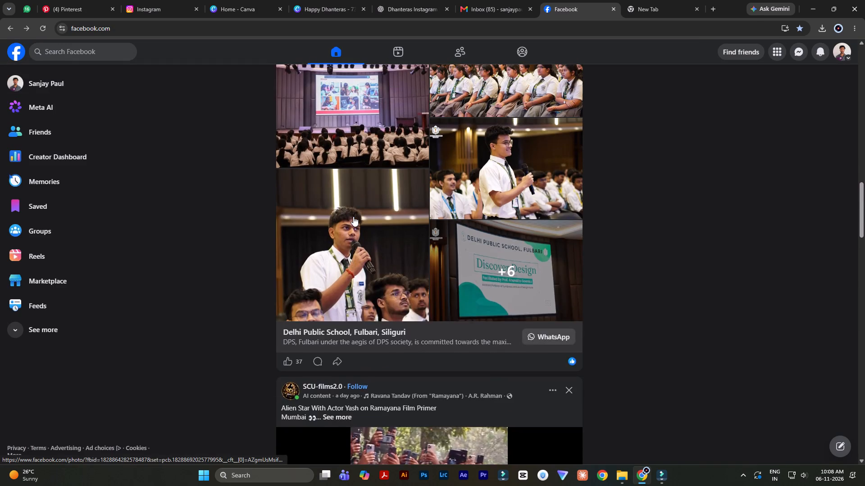
scroll(353, 216, up, 3)
click(351, 151)
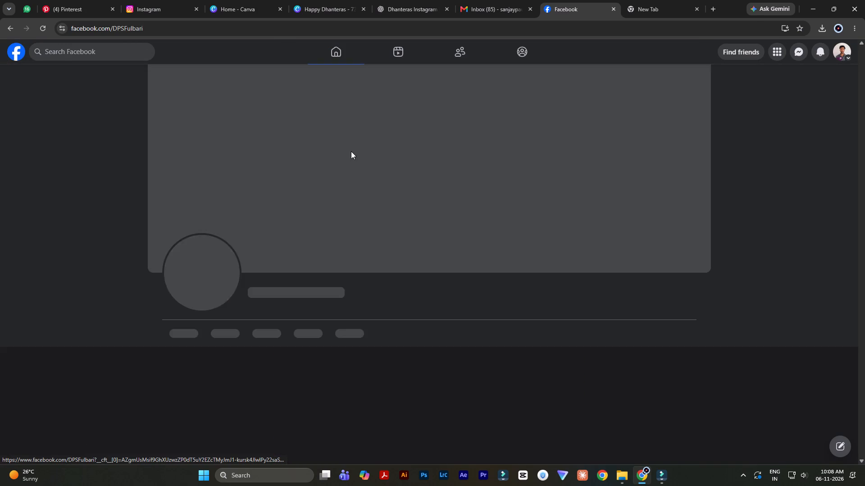
scroll(810, 257, down, 7)
scroll(810, 257, up, 1)
scroll(810, 256, down, 4)
scroll(810, 256, up, 4)
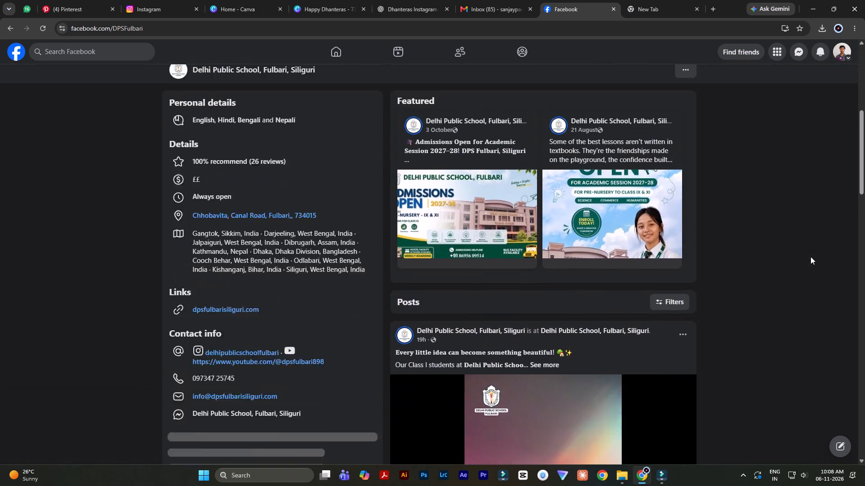
scroll(810, 256, down, 7)
scroll(810, 256, up, 8)
click(271, 170)
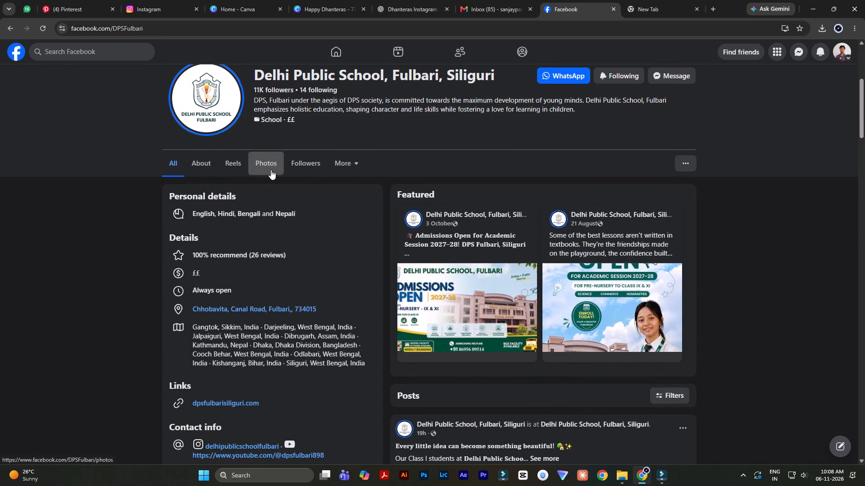
scroll(300, 234, down, 6)
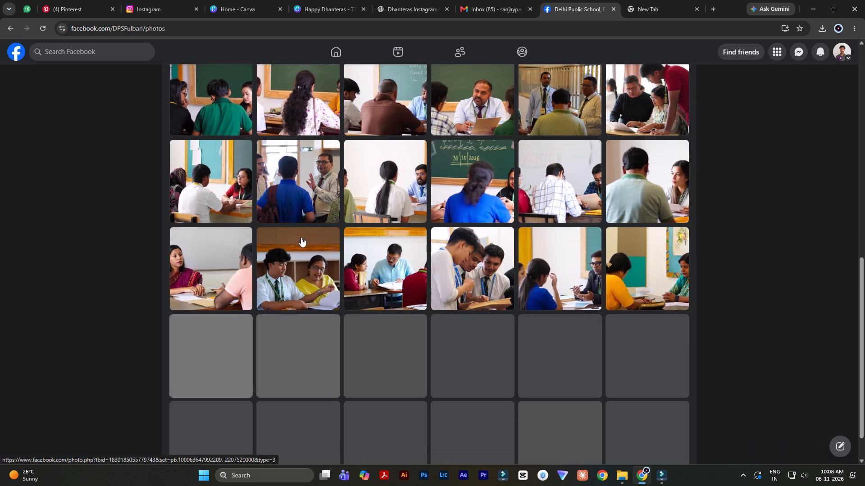
scroll(301, 237, down, 17)
scroll(330, 248, down, 5)
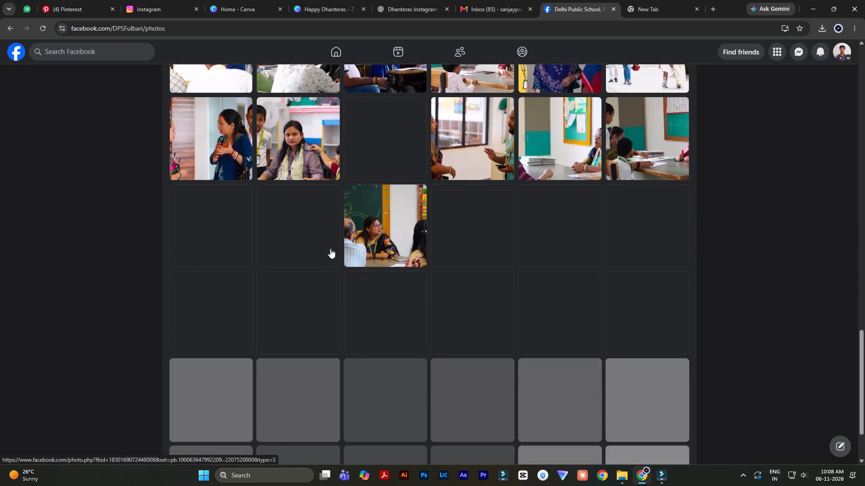
Browse Delhi Public School, Fulbari's Facebook photos, examining its past event and celebration images.
scroll(330, 248, down, 16)
scroll(330, 248, down, 6)
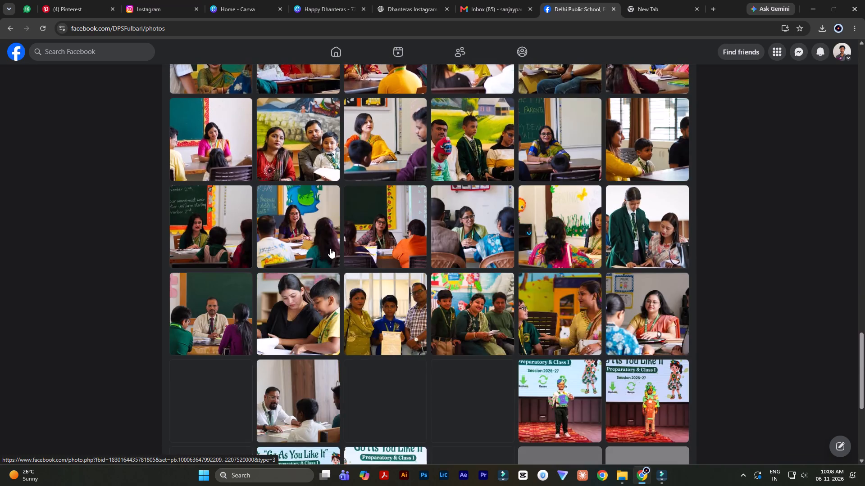
scroll(330, 248, down, 14)
scroll(330, 248, down, 15)
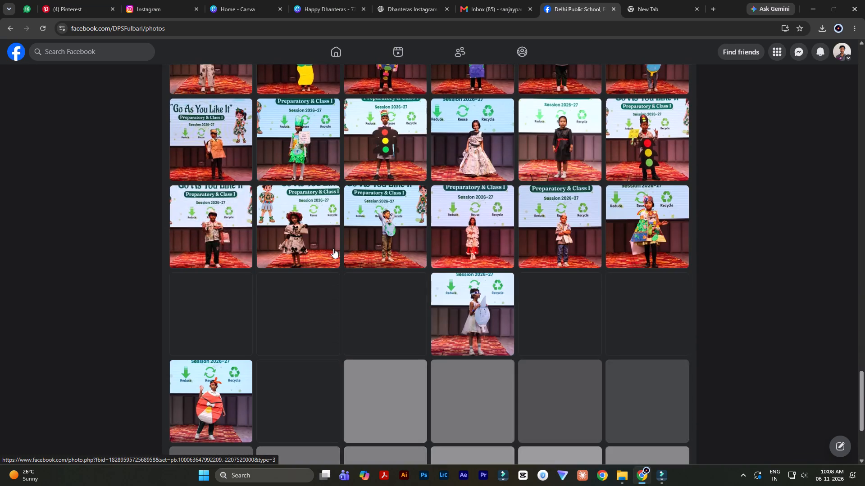
scroll(395, 253, down, 7)
scroll(469, 241, down, 14)
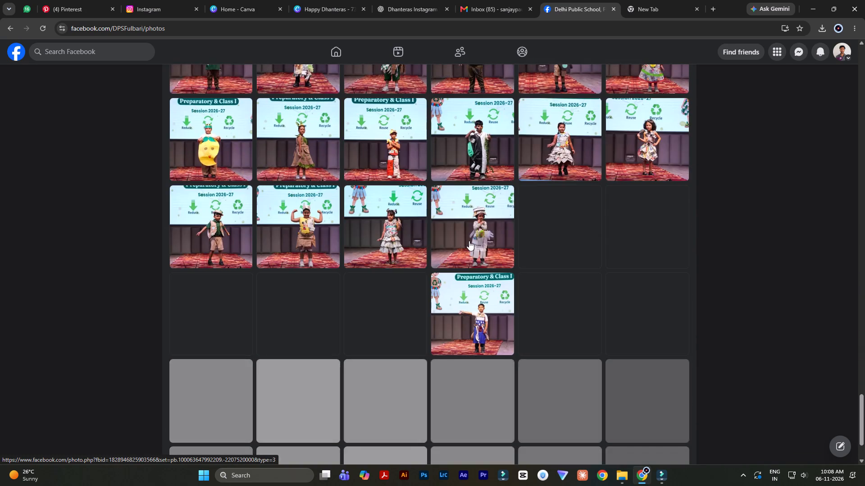
scroll(469, 241, down, 8)
scroll(469, 241, down, 20)
scroll(469, 241, down, 2)
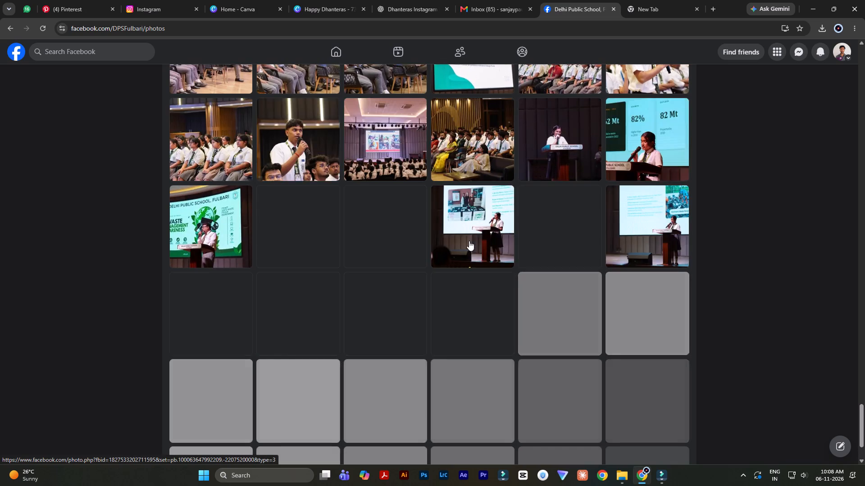
scroll(469, 241, down, 16)
scroll(469, 241, down, 16)
scroll(469, 241, down, 8)
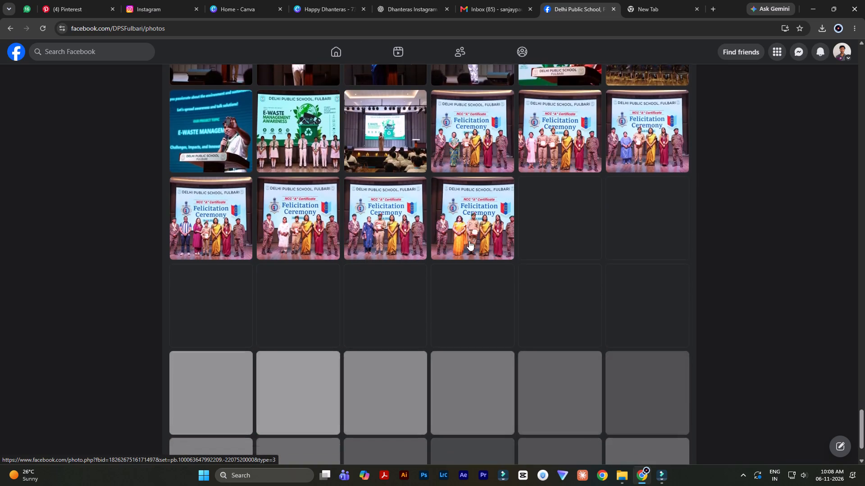
scroll(469, 241, down, 8)
scroll(721, 235, down, 8)
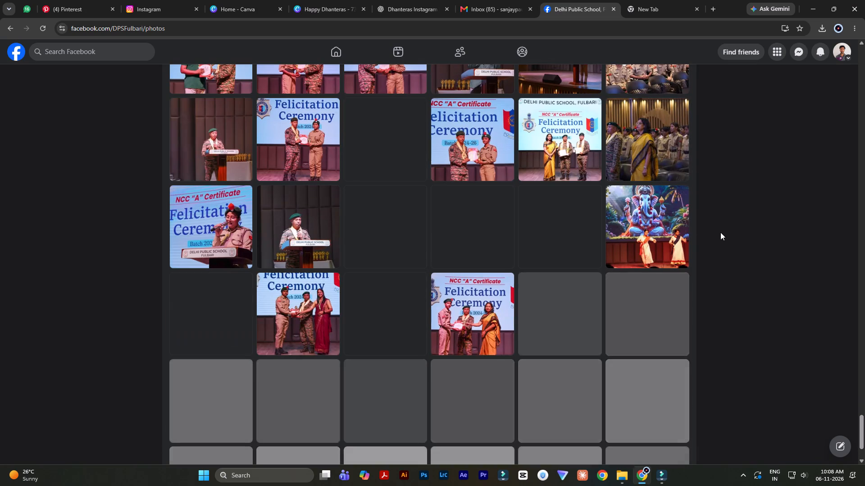
scroll(696, 234, down, 16)
scroll(696, 234, down, 9)
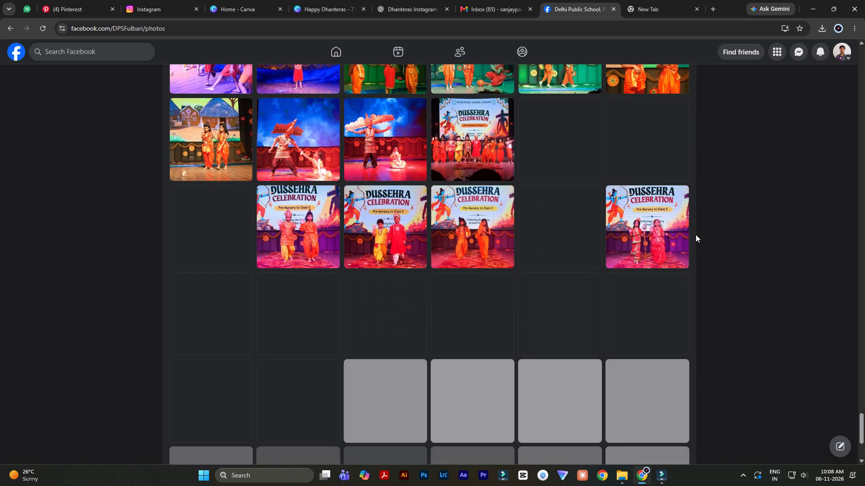
scroll(696, 234, down, 7)
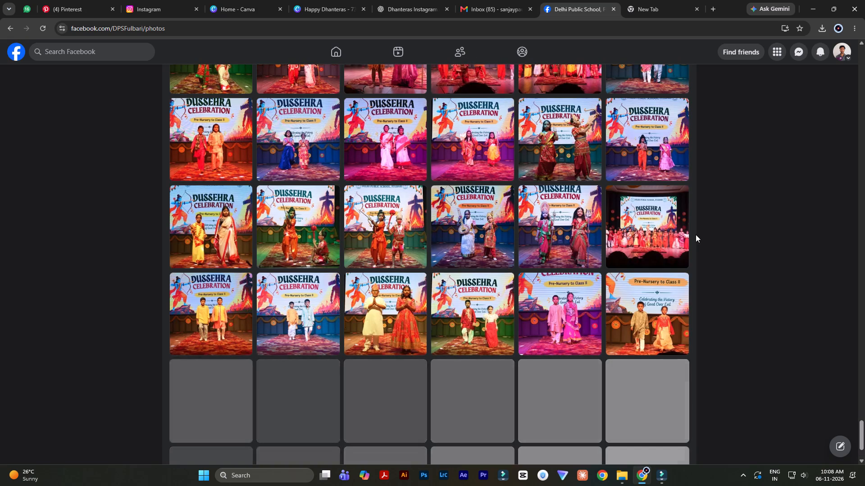
scroll(696, 234, down, 7)
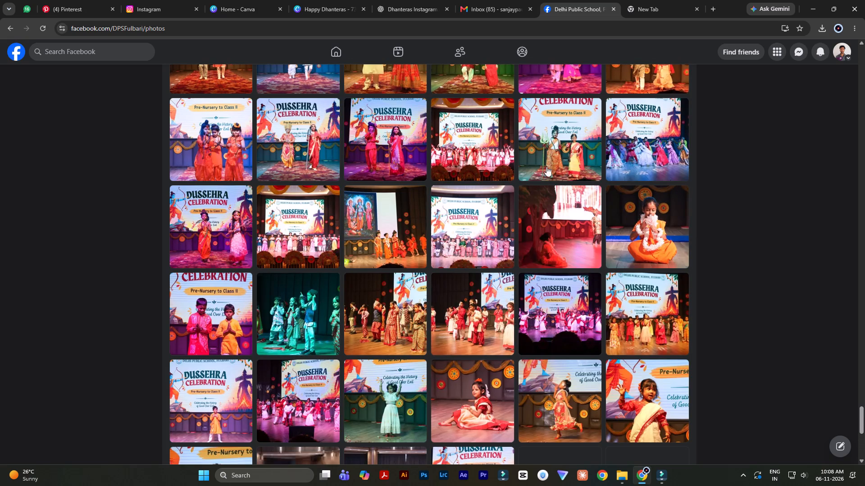
Switch to the Happy Dhanteras design in Canva and duplicate page 5.
click(334, 3)
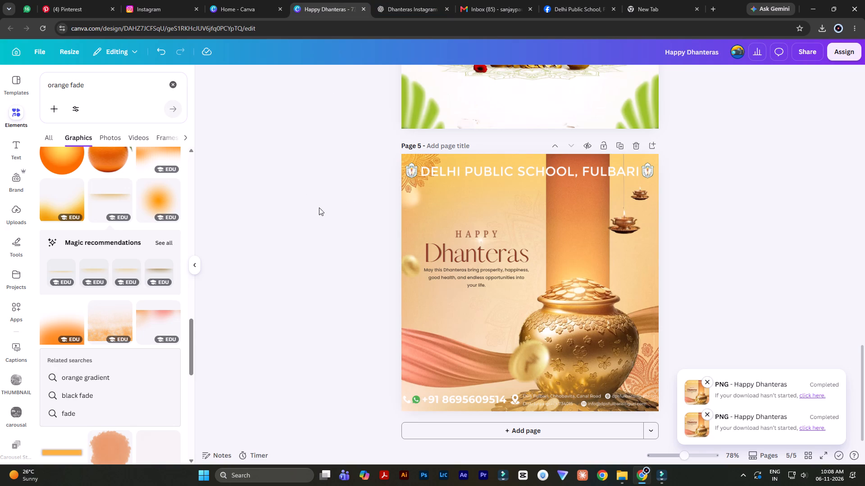
scroll(105, 244, up, 10)
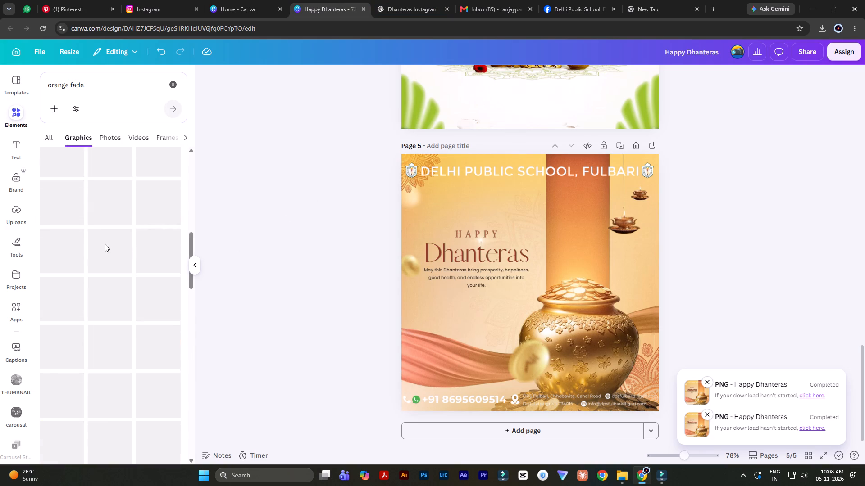
scroll(105, 244, up, 14)
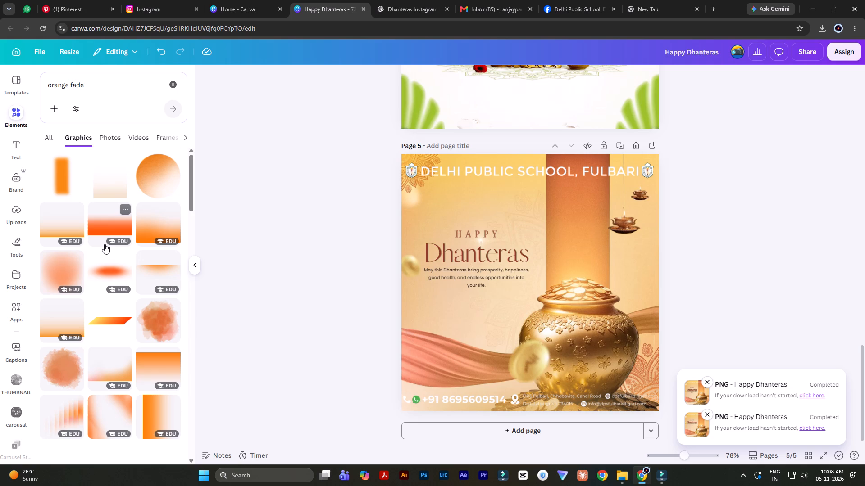
click(190, 266)
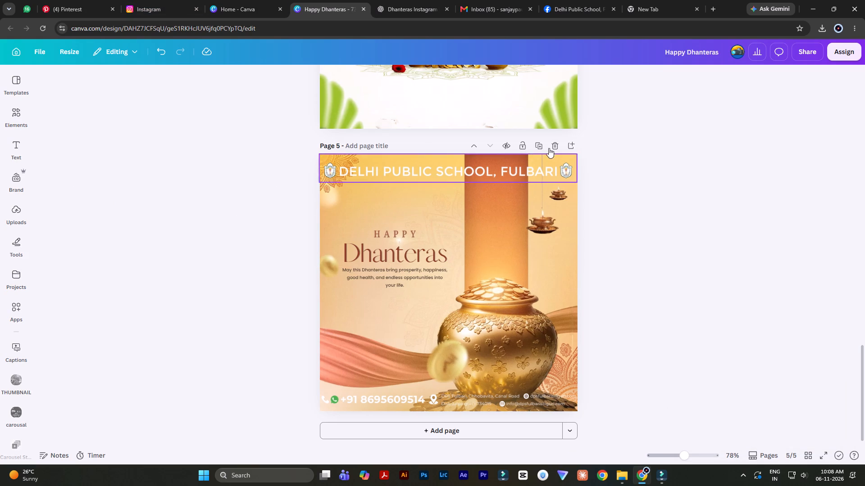
click(536, 147)
Delete the white school-name header and the white contact-details strip from page 6.
click(435, 166)
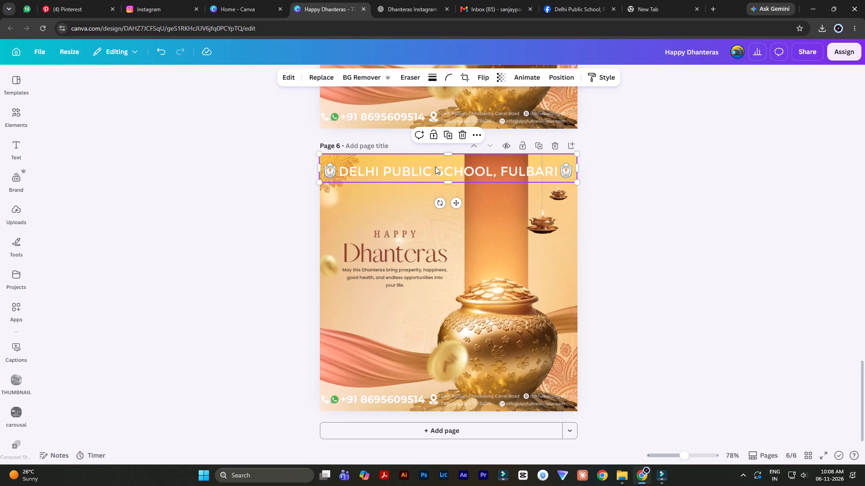
key(BackSpace)
click(457, 401)
key(BackSpace)
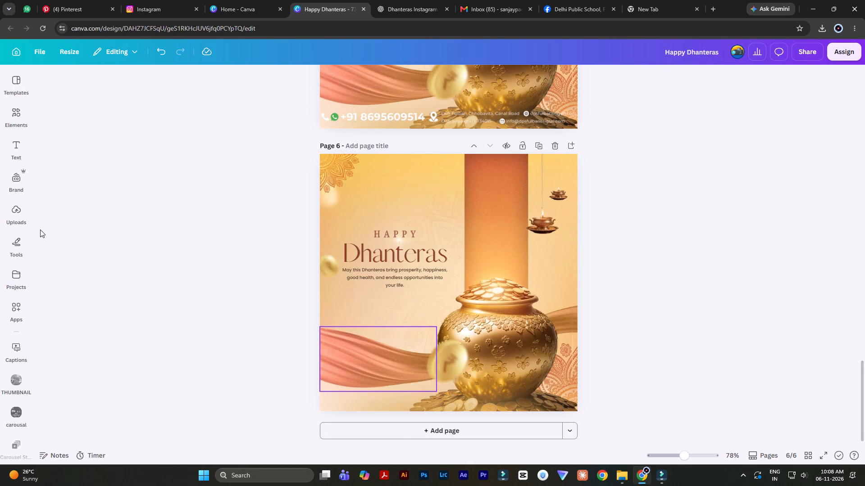
Add the dark Delhi Public School, Fulbari header from the logo uploads folder, scaled to page 6's full width and cropped to a top strip.
click(17, 212)
scroll(97, 310, down, 4)
click(96, 341)
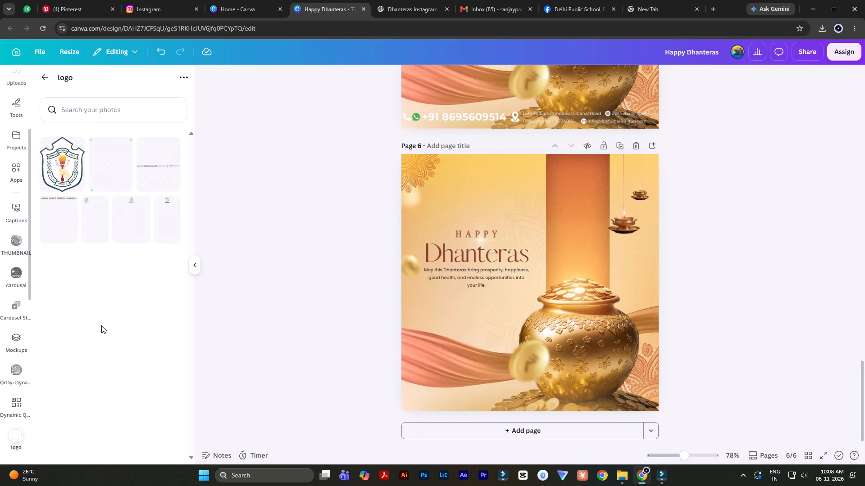
click(56, 218)
drag(518, 263, 403, 199)
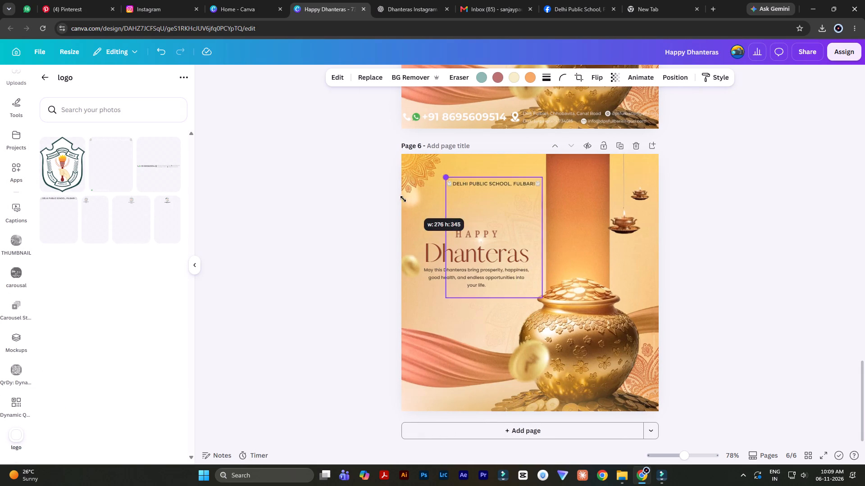
drag(403, 199, 379, 186)
drag(508, 192, 482, 194)
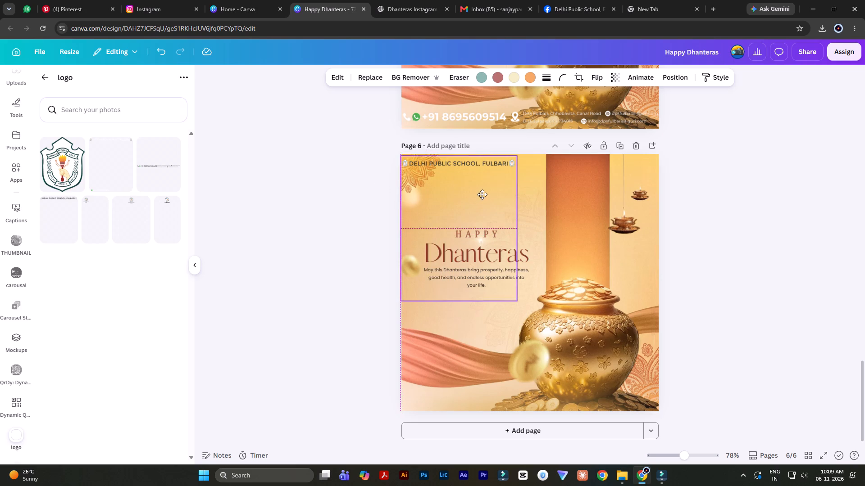
drag(482, 194, 483, 194)
drag(519, 301, 694, 395)
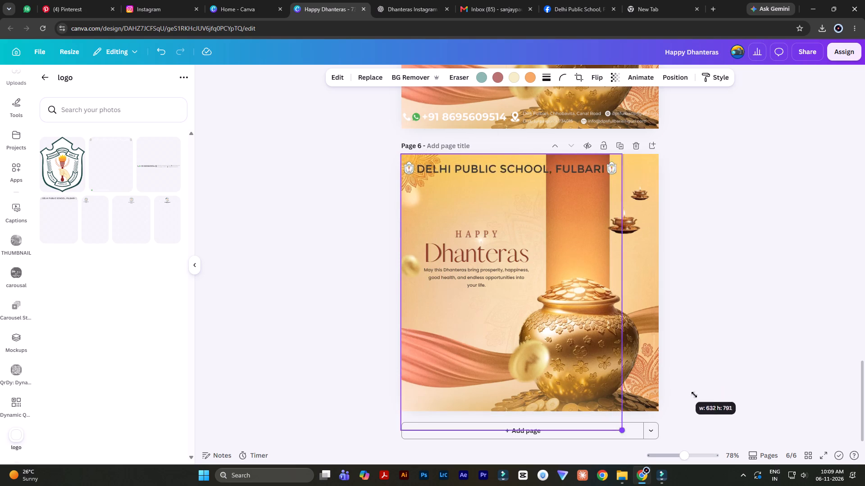
drag(694, 395, 726, 425)
scroll(565, 343, down, 3)
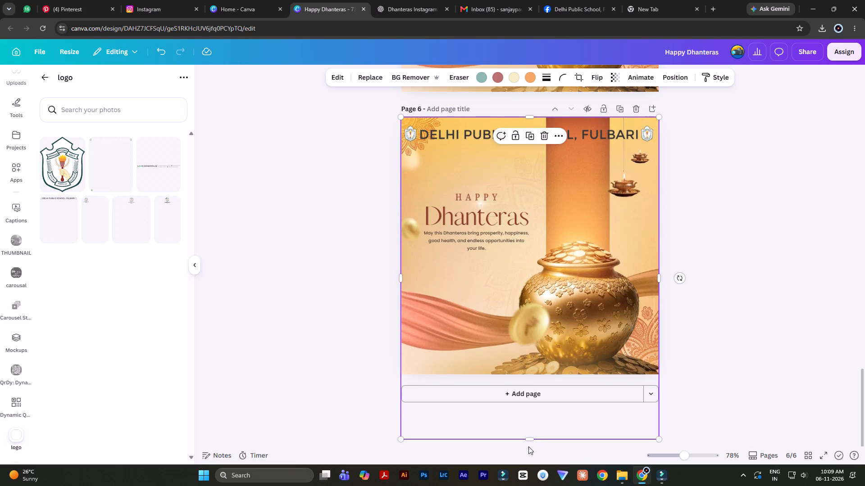
drag(528, 439, 540, 187)
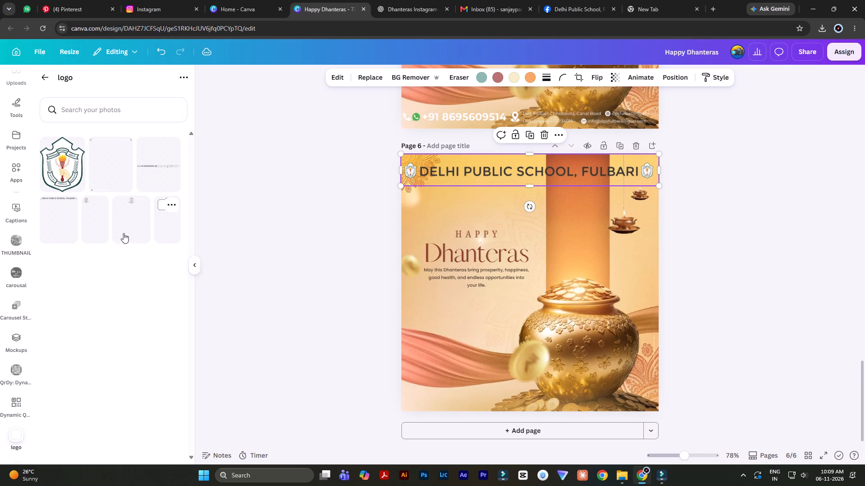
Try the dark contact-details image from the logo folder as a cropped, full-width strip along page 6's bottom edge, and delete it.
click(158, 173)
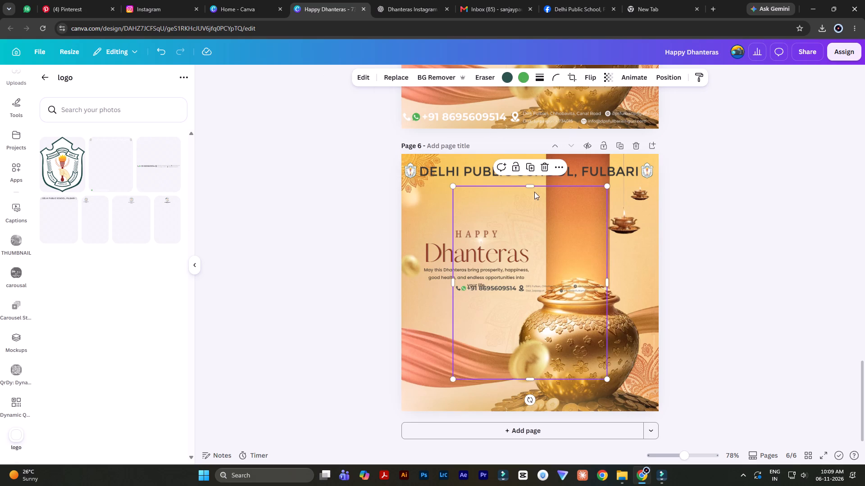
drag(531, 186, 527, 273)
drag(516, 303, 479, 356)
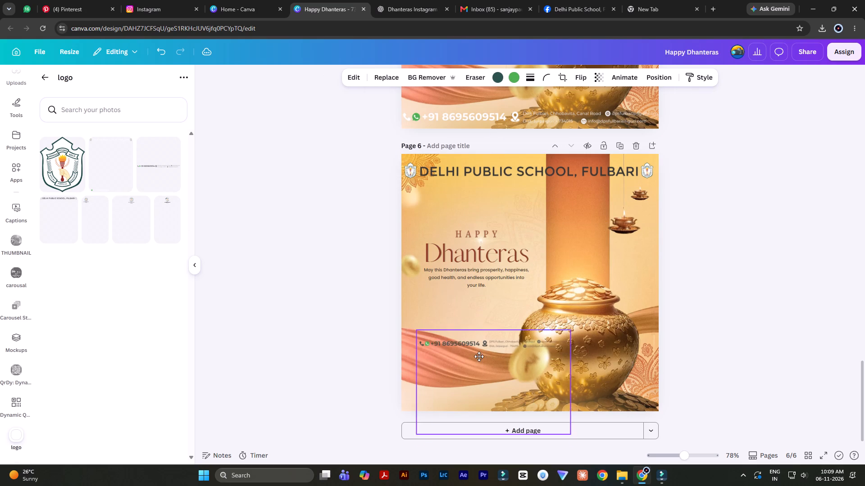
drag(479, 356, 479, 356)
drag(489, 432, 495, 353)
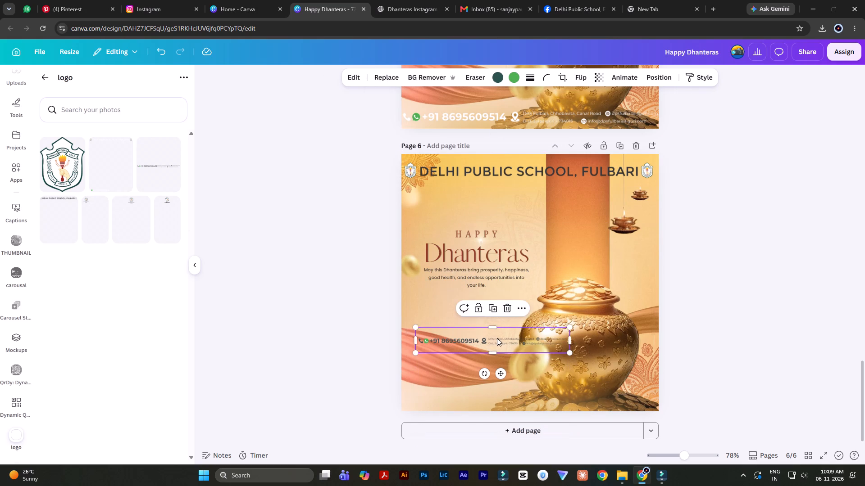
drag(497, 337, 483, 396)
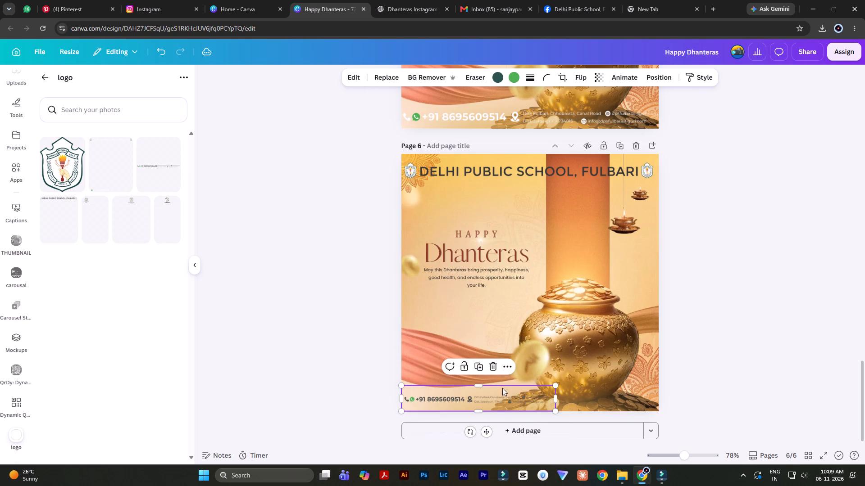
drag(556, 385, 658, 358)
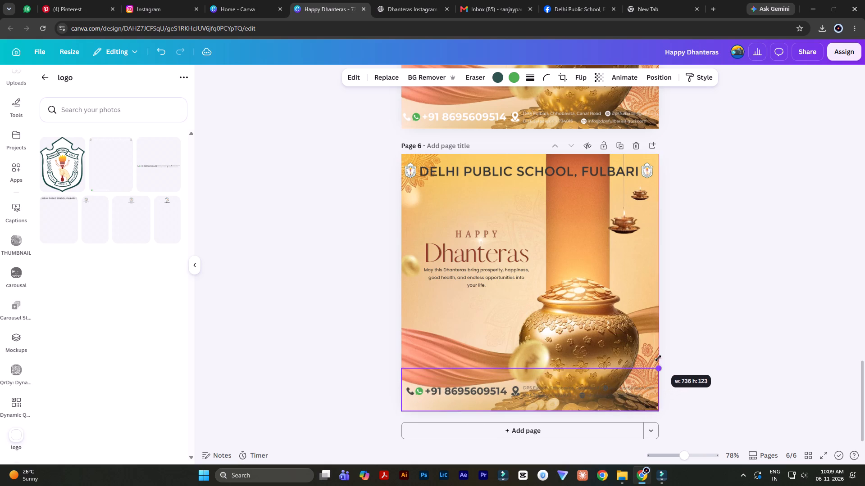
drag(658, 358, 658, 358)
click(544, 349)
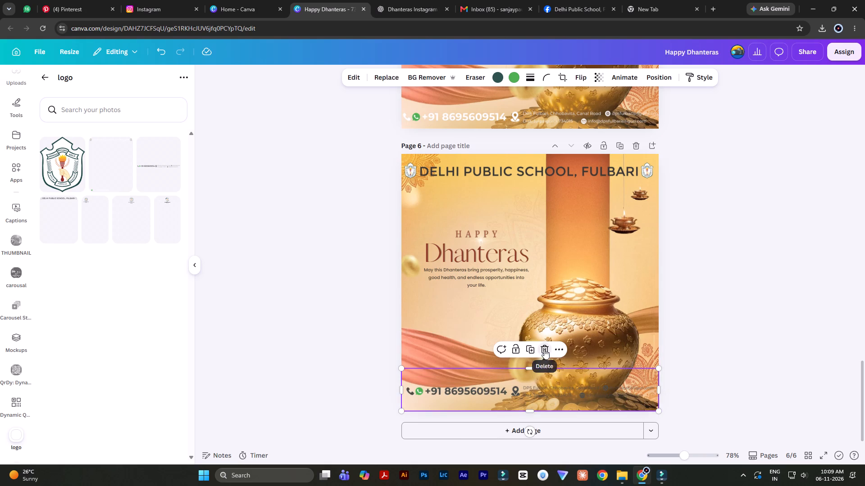
Copy the white contact-details strip from the bottom of page 5 and paste it onto page 6.
scroll(518, 310, up, 1)
click(476, 163)
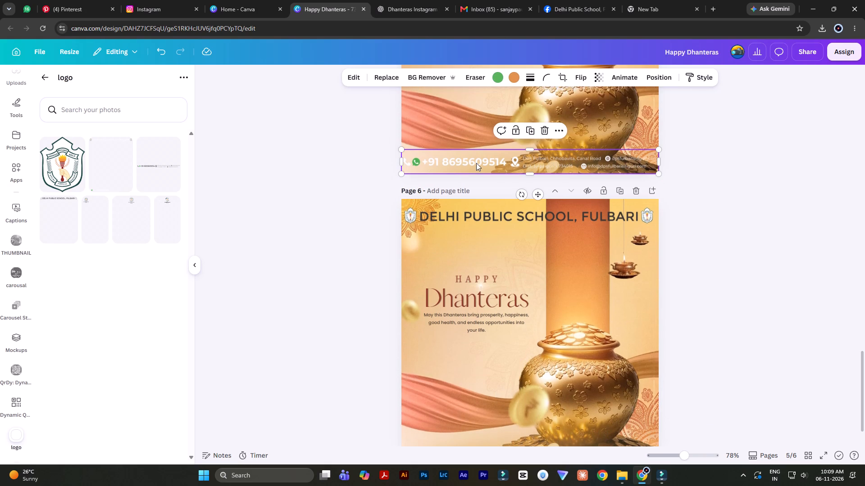
key(ctrl+c)
scroll(498, 324, down, 3)
click(451, 377)
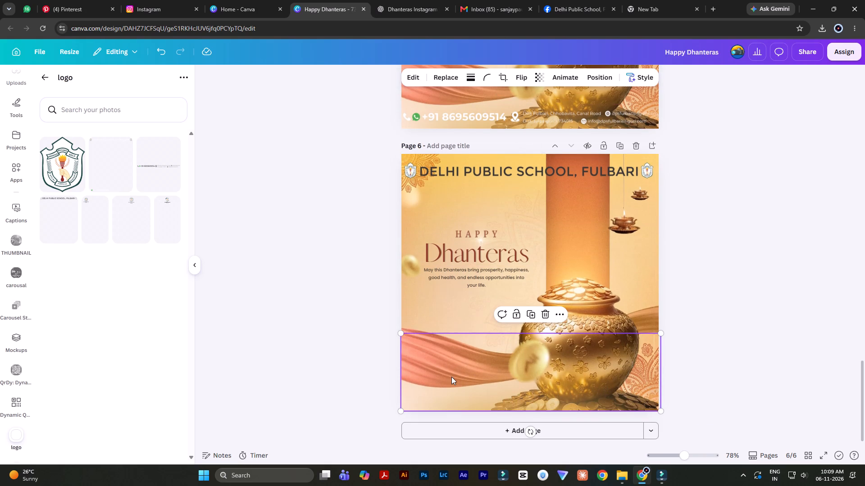
key(ctrl+v)
double_click(308, 374)
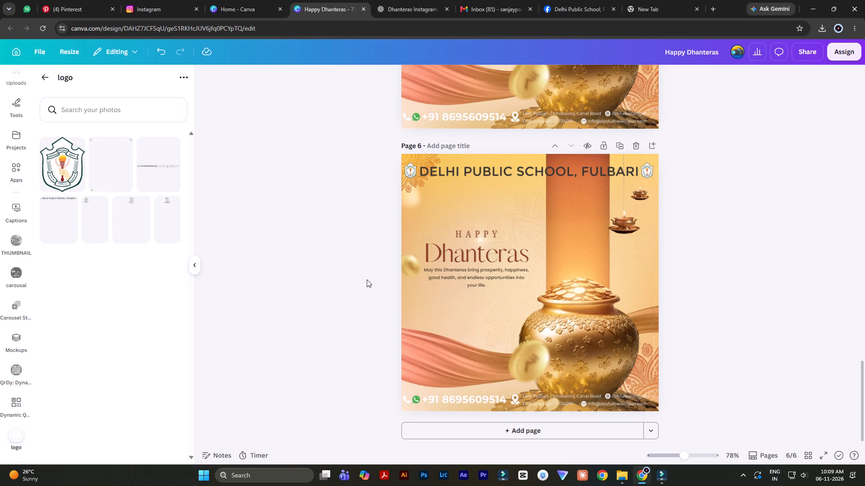
Flip the orange light panel on page 6 vertically and place it against the page's top edge, above the coin pot.
ctrl+scroll(369, 270, down, 1)
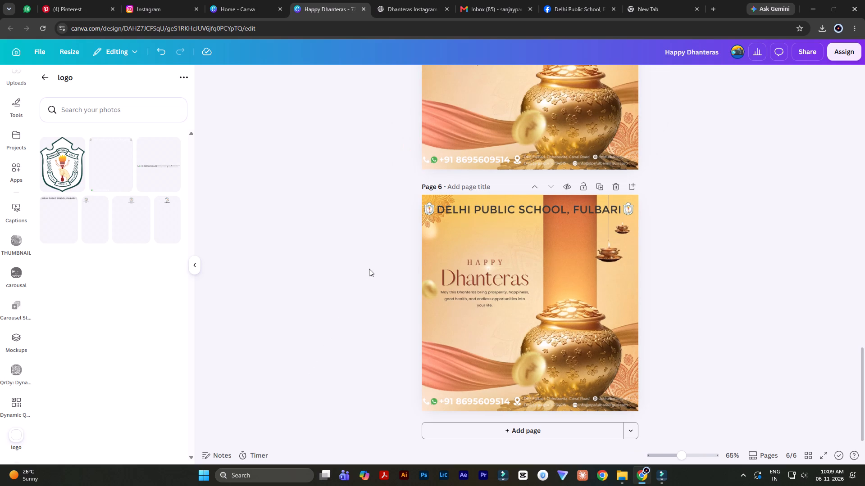
ctrl+scroll(369, 269, up, 1)
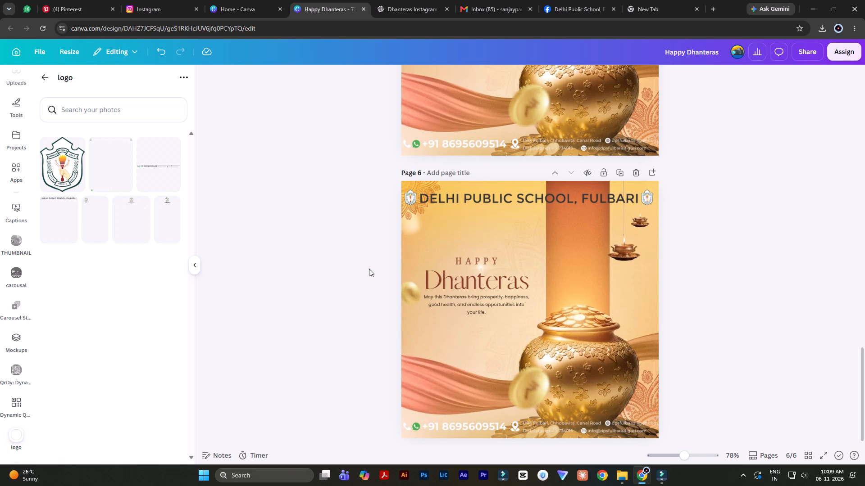
drag(586, 243, 516, 307)
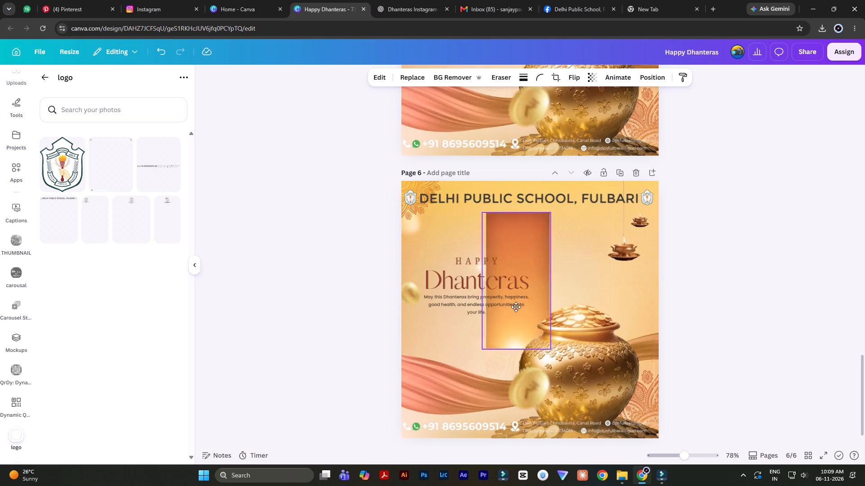
drag(516, 307, 566, 301)
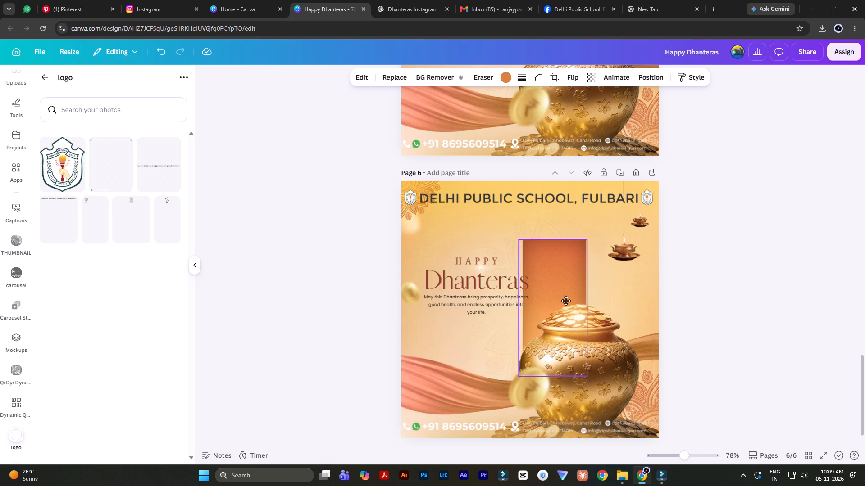
drag(566, 301, 582, 274)
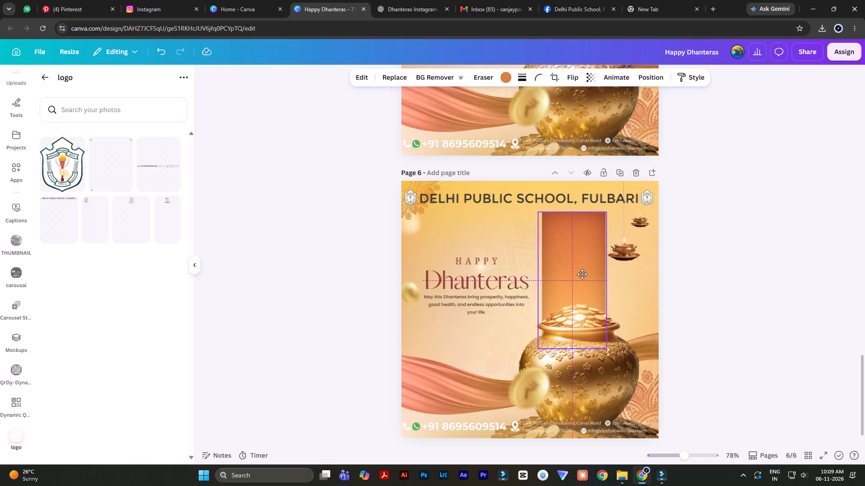
drag(582, 274, 501, 260)
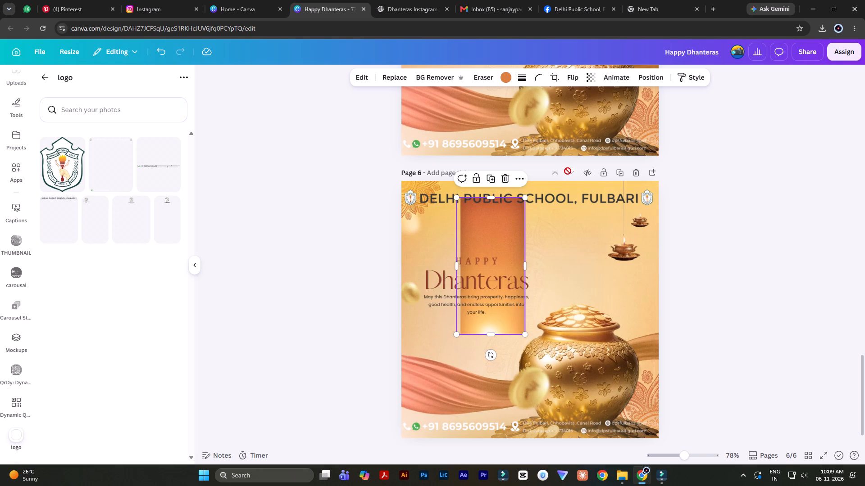
click(574, 75)
click(573, 119)
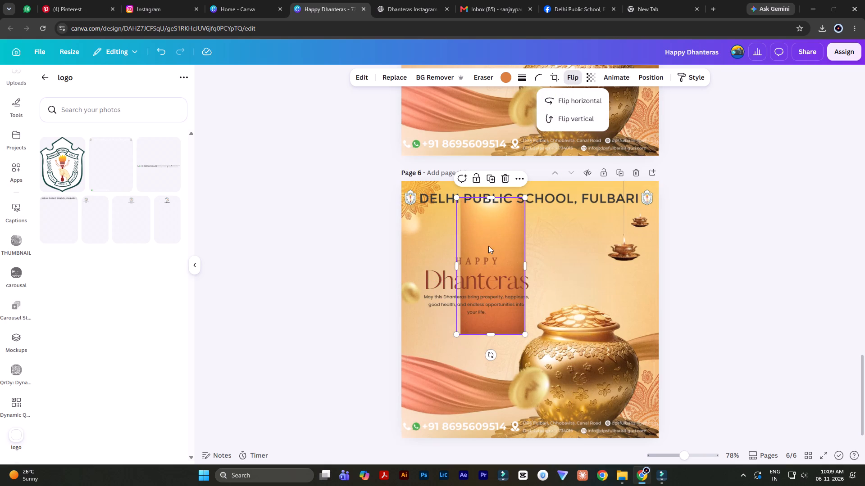
drag(483, 225, 570, 209)
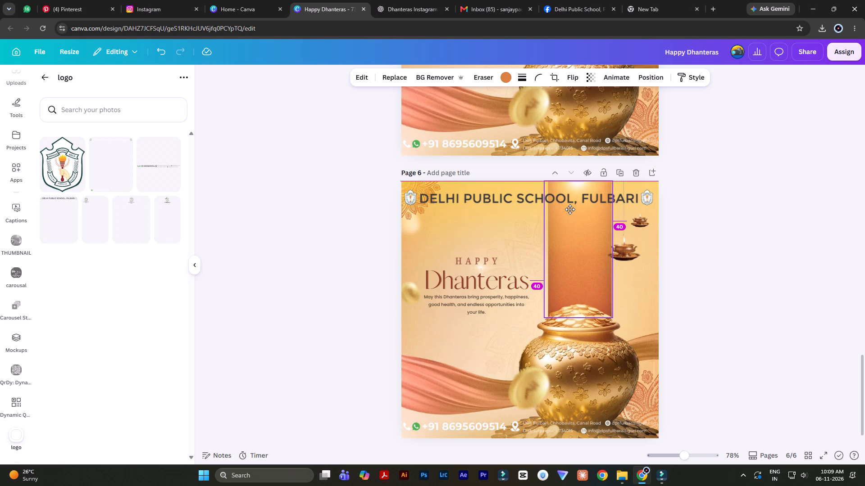
drag(570, 209, 569, 209)
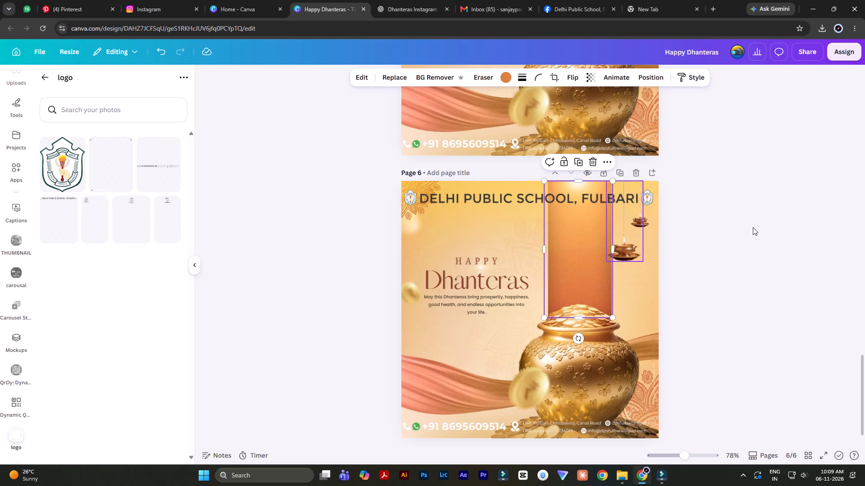
triple_click(753, 227)
click(753, 227)
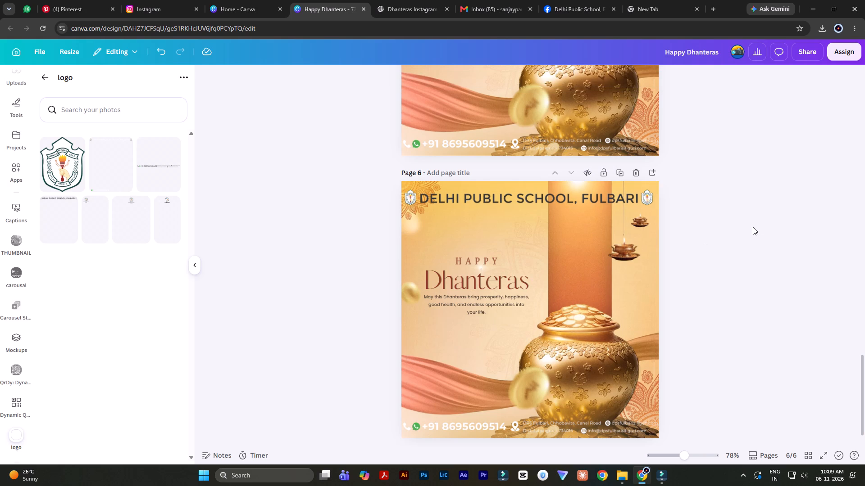
Enlarge page 6's HAPPY, Dhanteras and message texts together slightly and shift them a little down and left.
scroll(470, 274, down, 3)
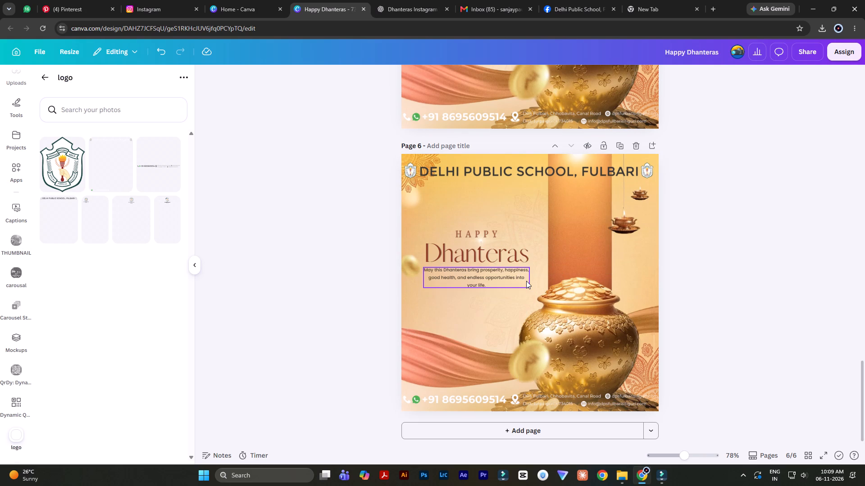
ctrl+scroll(526, 281, up, 3)
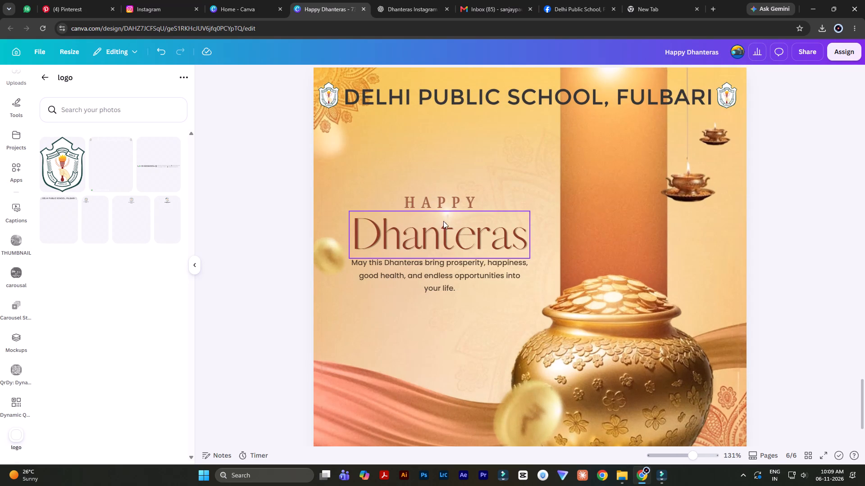
click(425, 241)
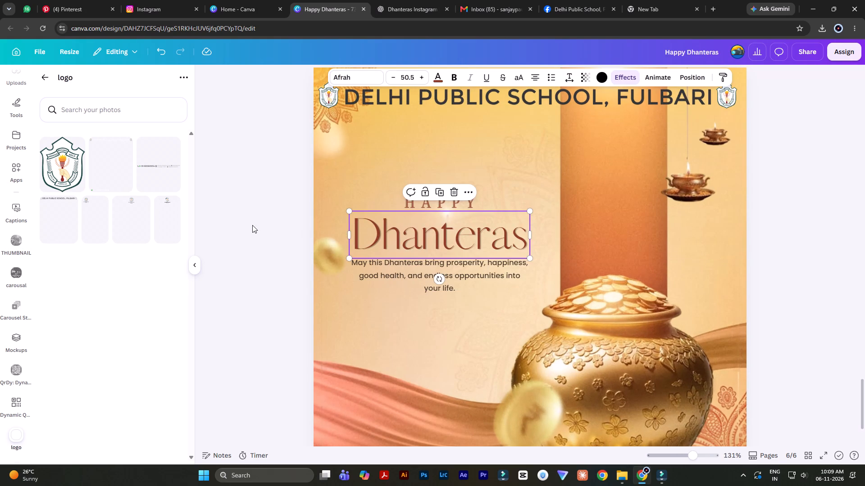
double_click(252, 225)
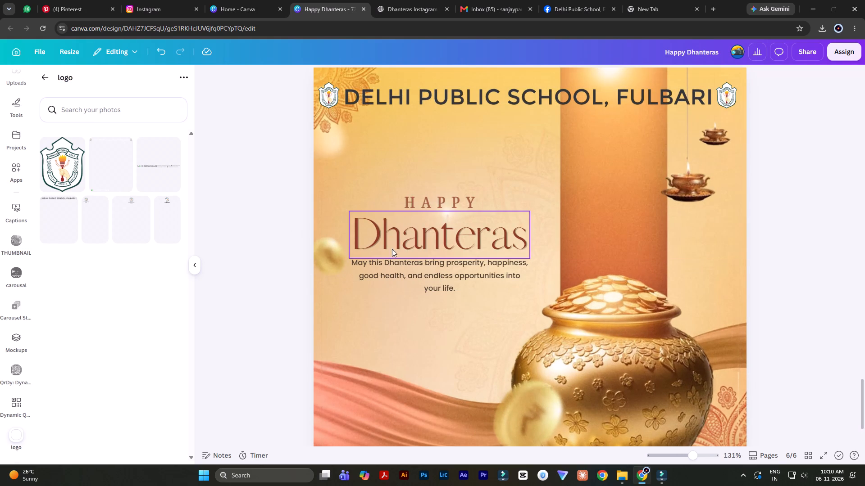
click(399, 276)
shift+click(391, 239)
shift+click(404, 202)
ctrl+scroll(446, 226, down, 2)
drag(532, 203, 547, 189)
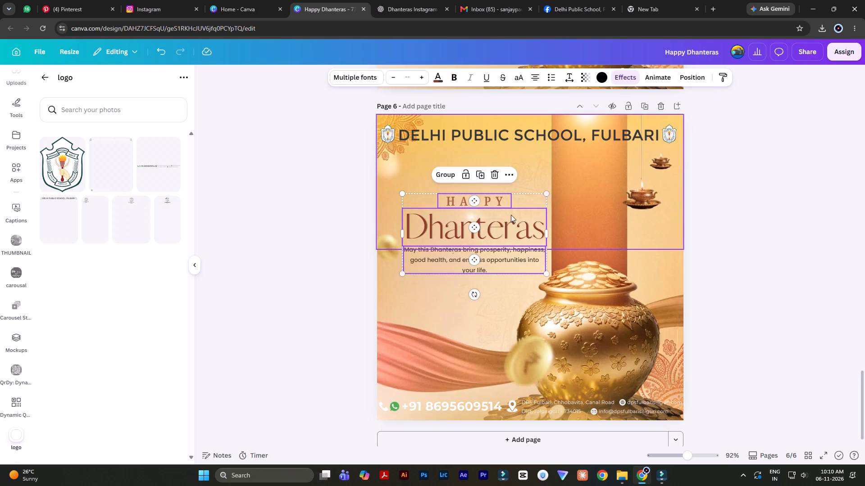
drag(502, 219, 492, 229)
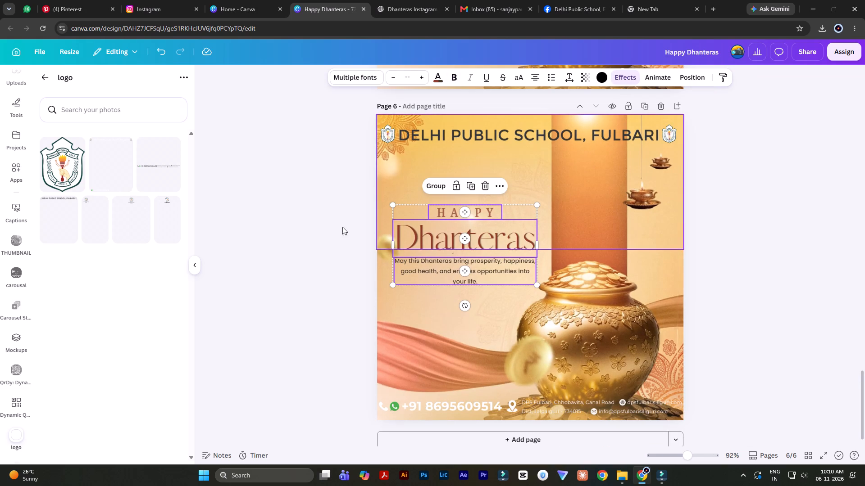
double_click(271, 224)
Bring the HAPPY text on page 6 forward by seven layers.
click(462, 211)
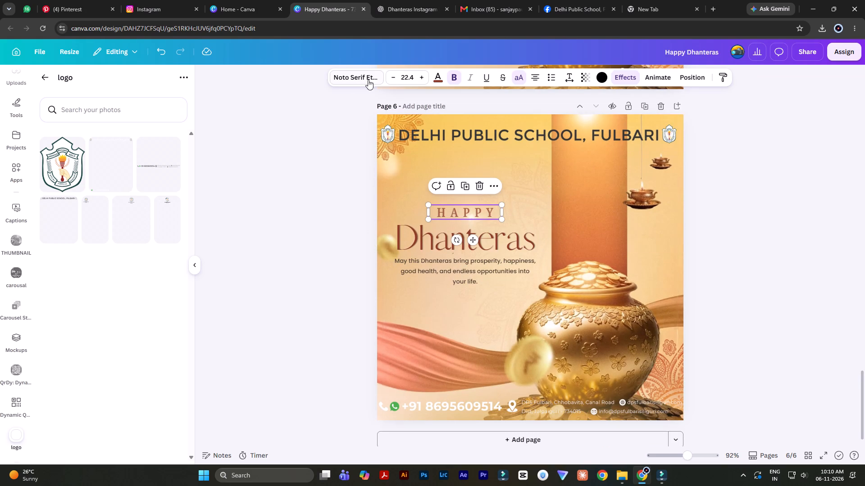
key(ctrl+bracketright)
key(ctrl+bracketright)
key(ctrl+bracketright)
key(ctrl+bracketright)
key(ctrl+bracketright)
key(ctrl+bracketright)
key(ctrl+bracketright)
Set the HAPPY text's font to Playfair Display SemiBold.
click(369, 75)
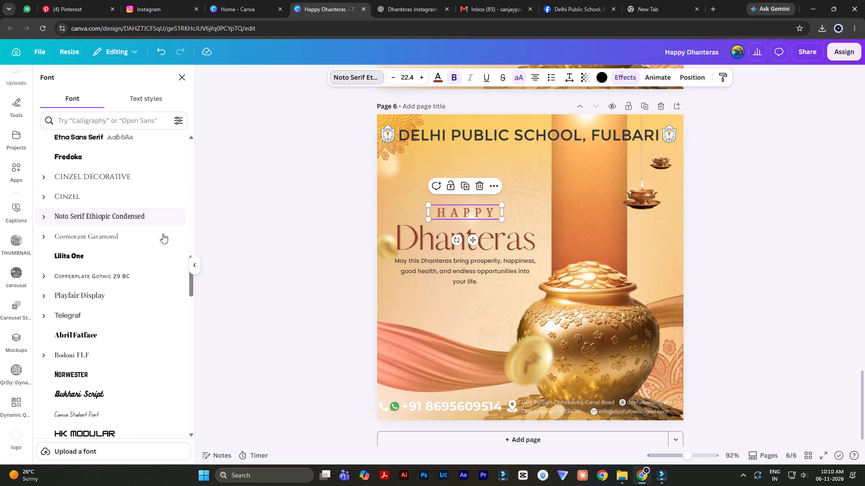
scroll(94, 286, down, 1)
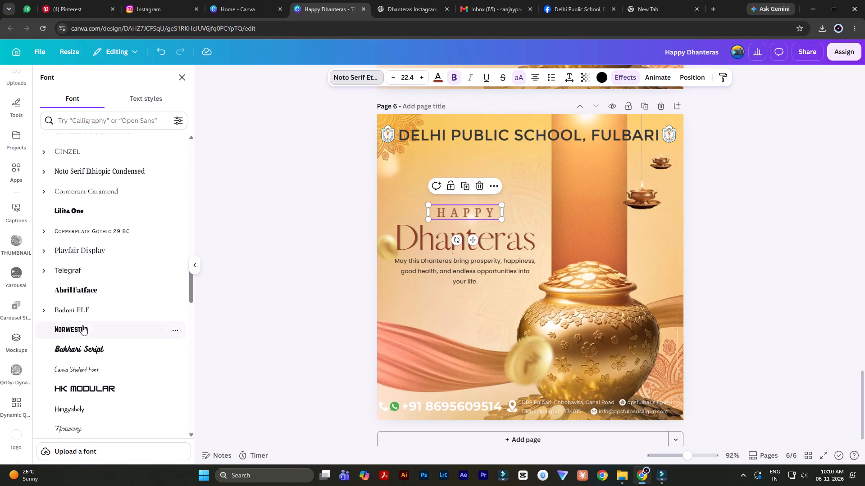
click(97, 245)
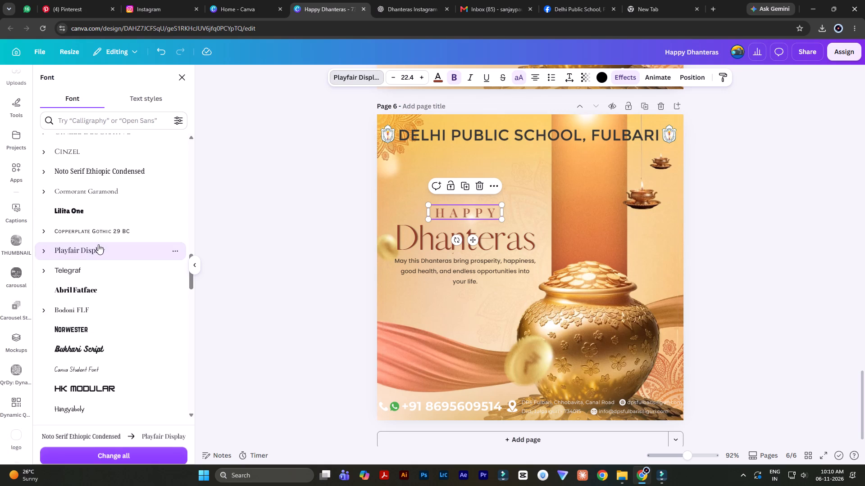
click(39, 250)
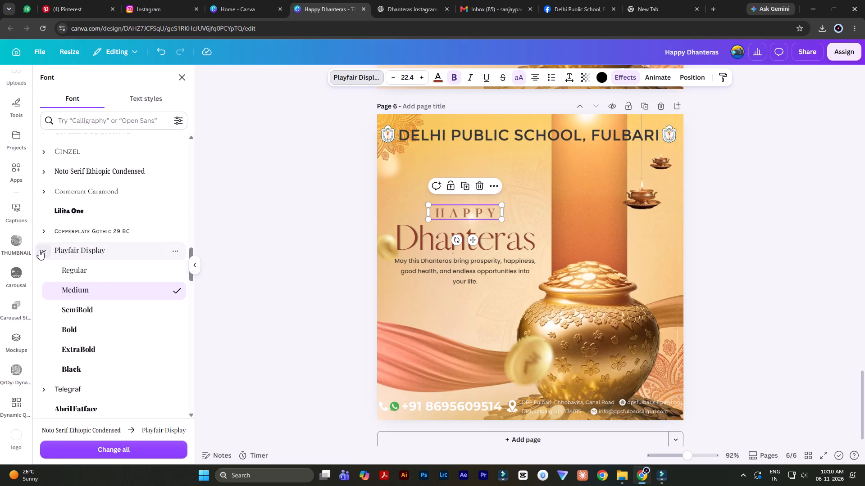
click(85, 308)
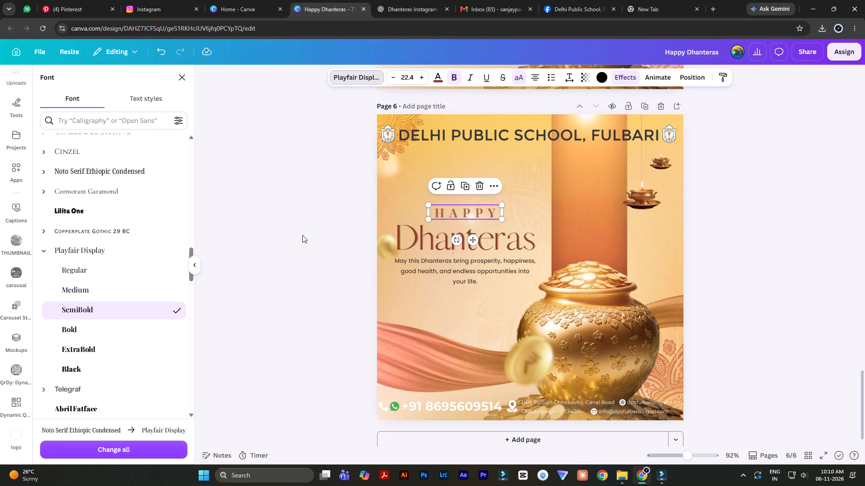
triple_click(302, 235)
click(302, 235)
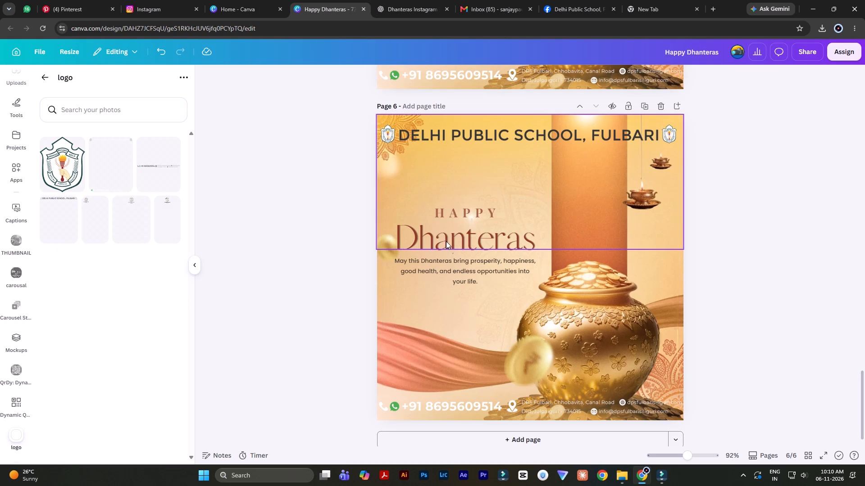
double_click(272, 267)
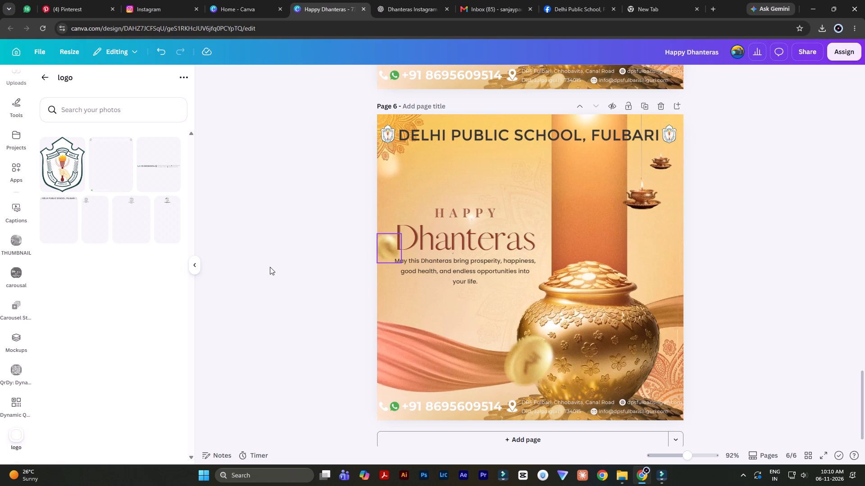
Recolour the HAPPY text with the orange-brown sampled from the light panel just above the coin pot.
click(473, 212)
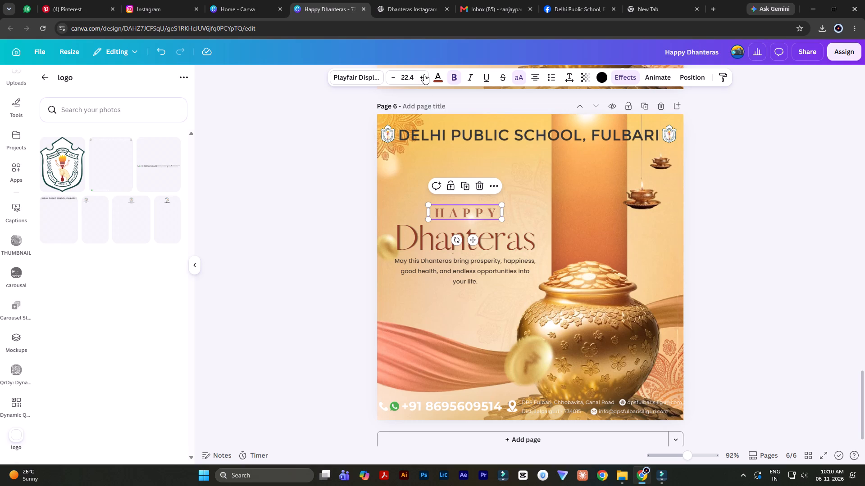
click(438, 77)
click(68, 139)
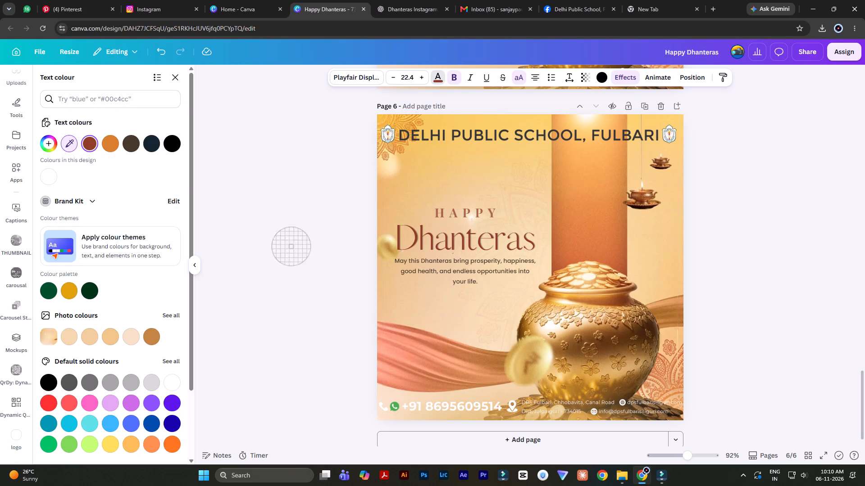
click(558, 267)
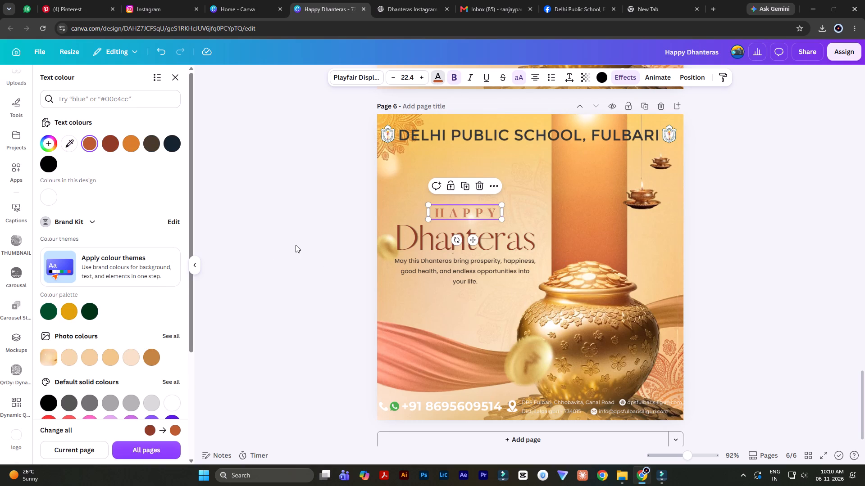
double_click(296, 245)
Try orange and red default solid colours on the HAPPY text and set it to #cc0000.
click(448, 216)
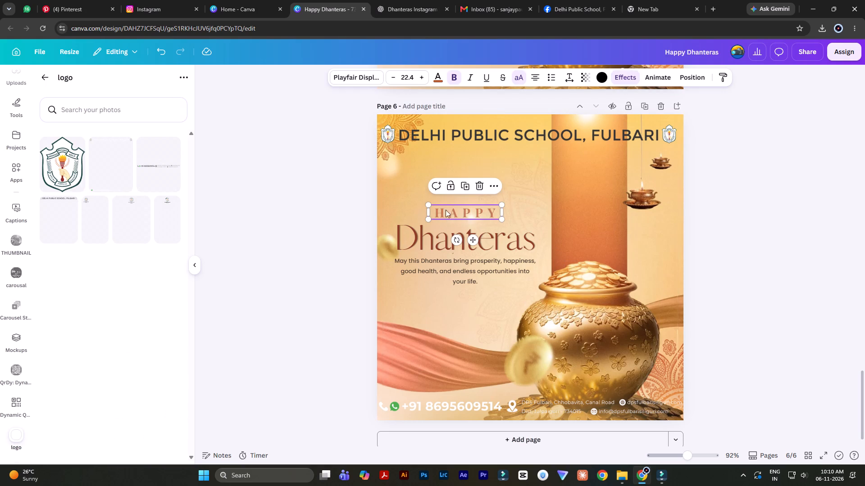
click(437, 83)
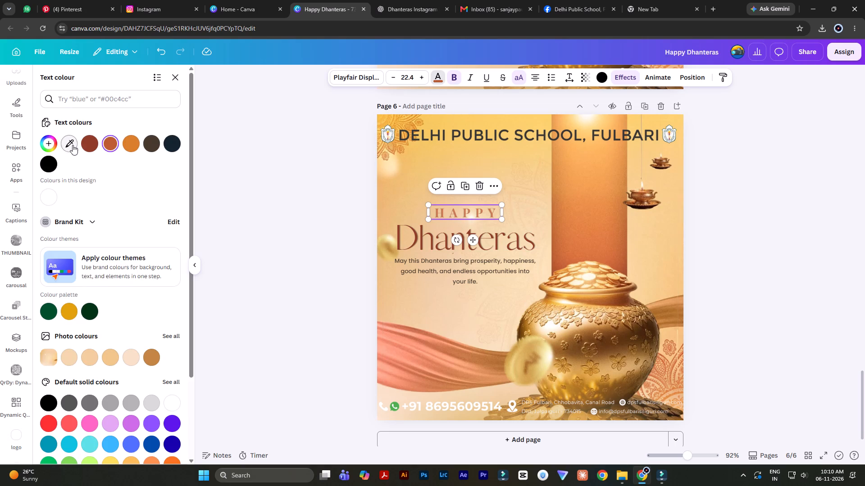
scroll(132, 295, down, 9)
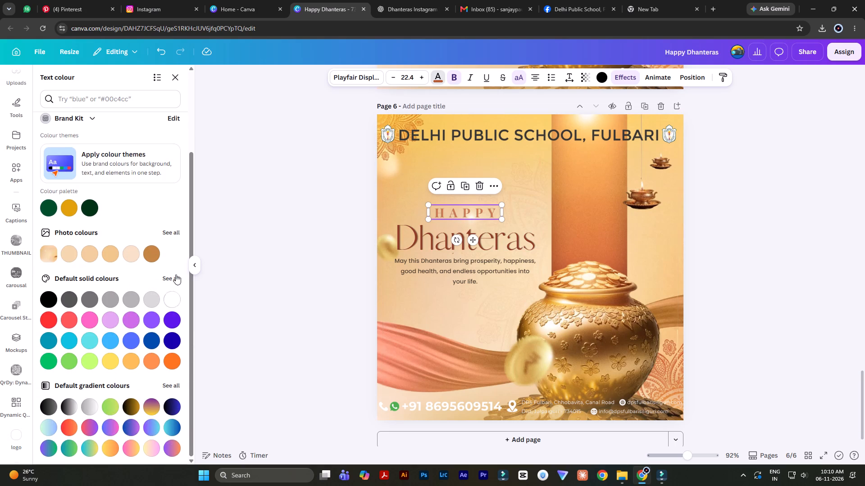
click(176, 274)
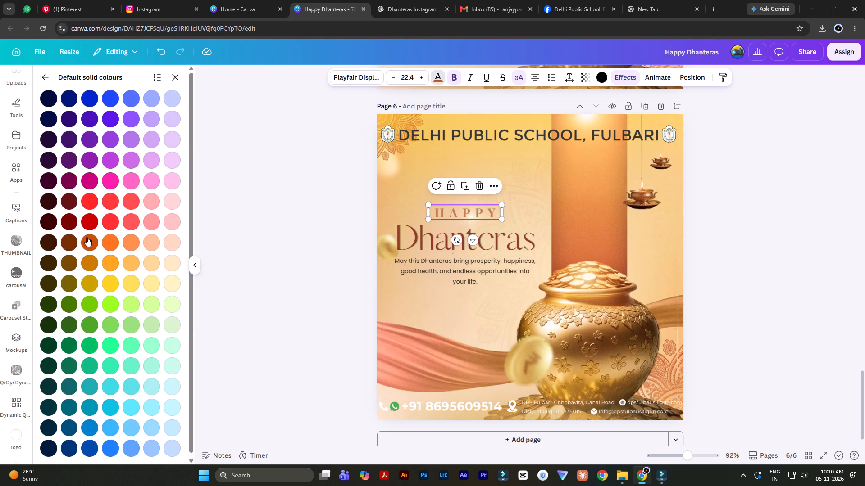
click(85, 238)
click(87, 223)
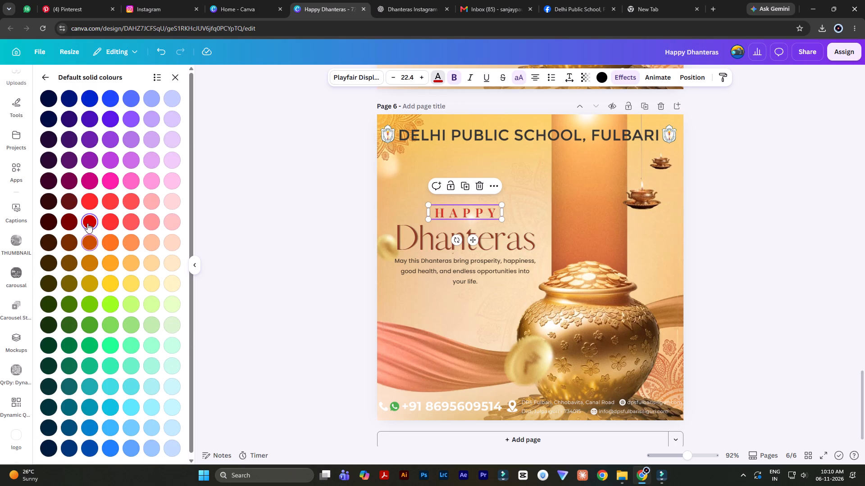
click(87, 207)
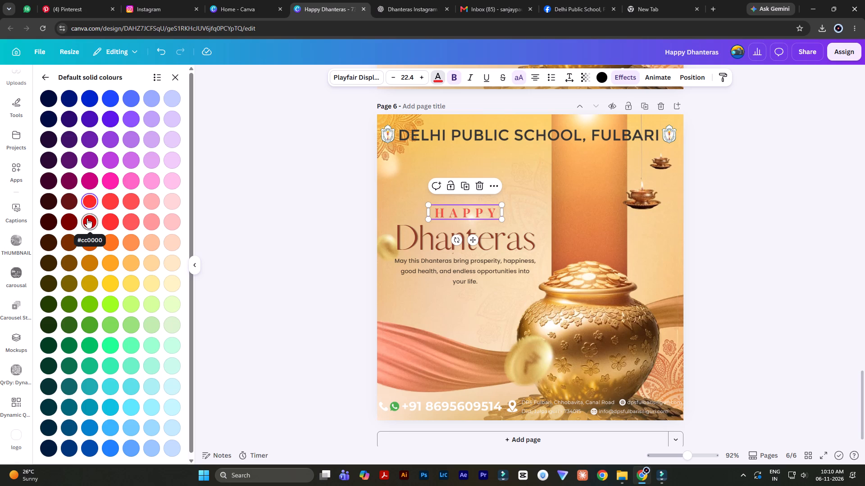
click(87, 218)
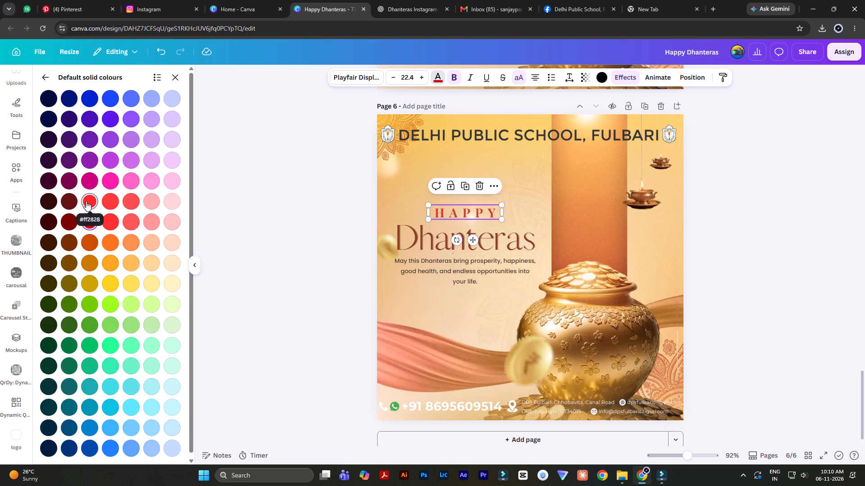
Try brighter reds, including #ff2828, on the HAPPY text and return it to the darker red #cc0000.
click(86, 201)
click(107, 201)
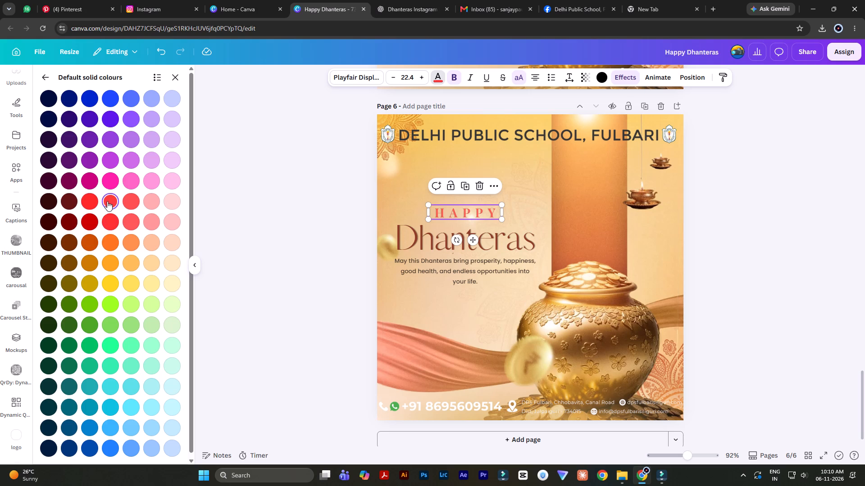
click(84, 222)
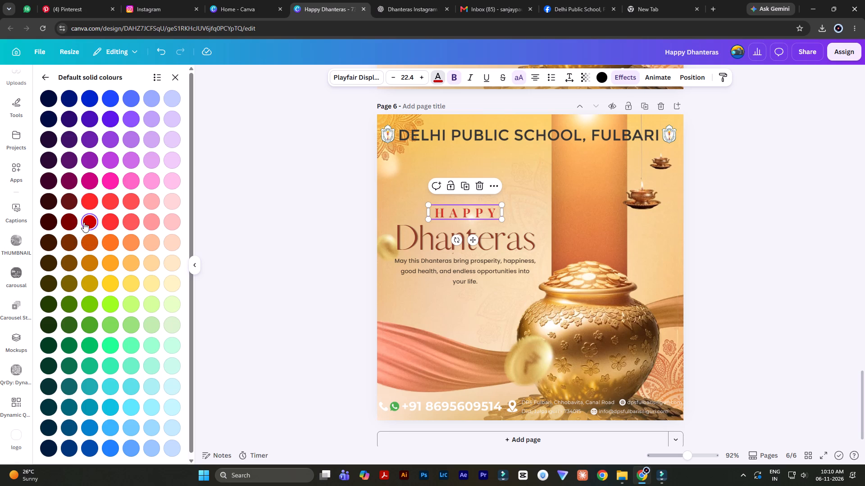
Recolour the Dhanteras text on page 6 with the same #cc0000 red as the HAPPY text.
click(418, 242)
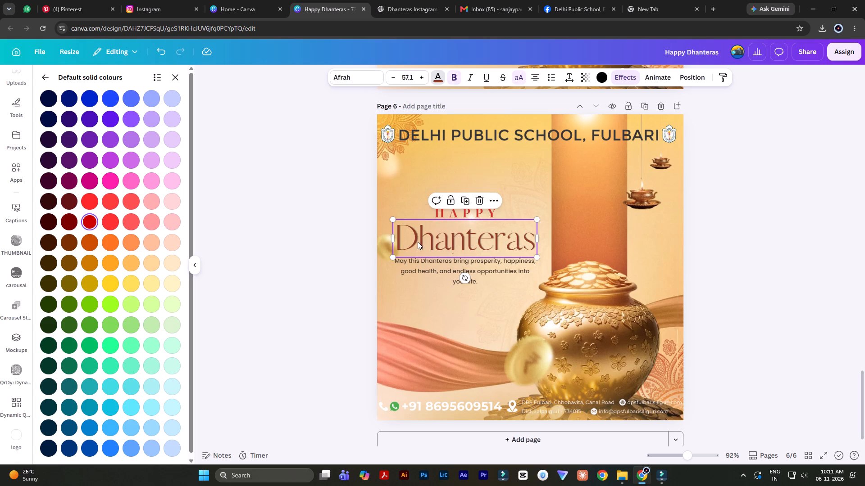
click(90, 219)
click(283, 227)
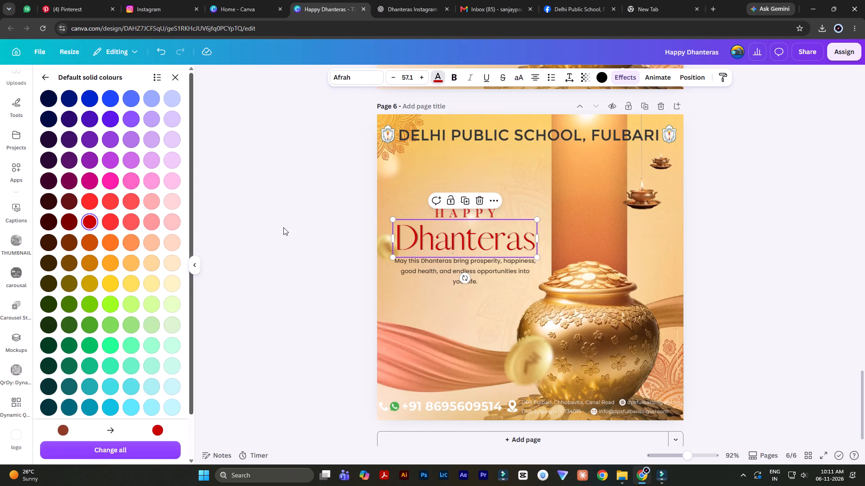
double_click(283, 227)
click(283, 227)
Review the recoloured greeting and the legibility of the white contact footer on page 6.
ctrl+scroll(283, 227, down, 2)
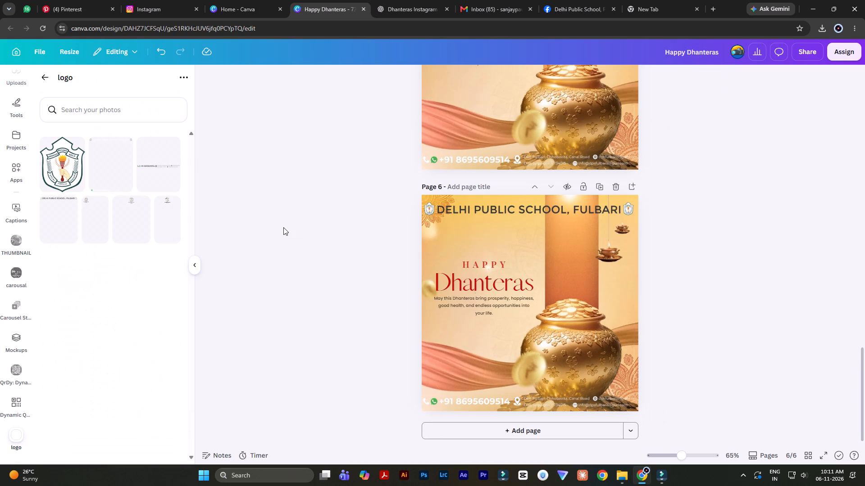
ctrl+scroll(283, 227, up, 2)
scroll(283, 227, down, 11)
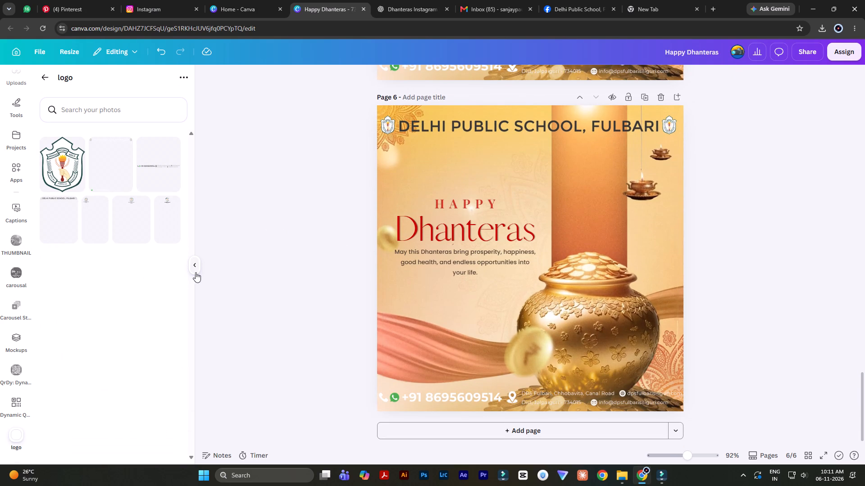
click(196, 271)
double_click(181, 251)
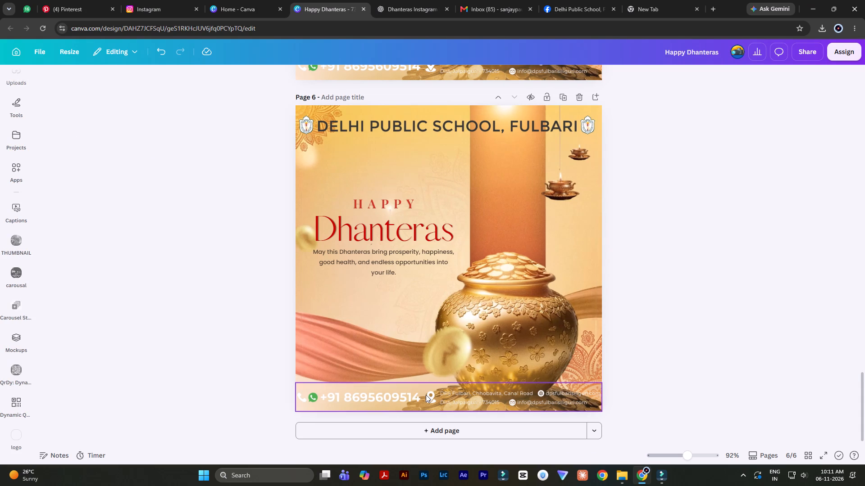
scroll(444, 350, up, 2)
scroll(455, 361, down, 4)
ctrl+scroll(462, 403, down, 2)
scroll(462, 403, down, 2)
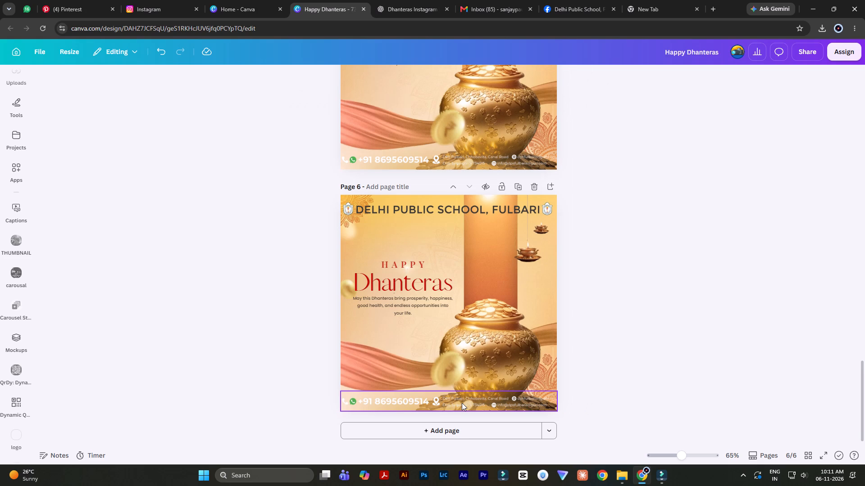
Delete the white contact footer from the bottom of page 6.
click(462, 403)
key(BackSpace)
Add the dark contact-details image from the uploads folder named logo to page 6.
scroll(12, 212, up, 8)
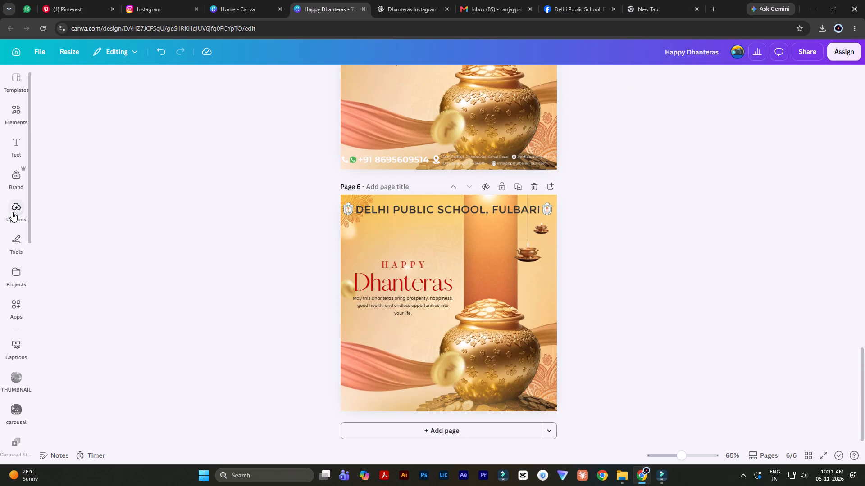
scroll(12, 212, up, 9)
click(20, 212)
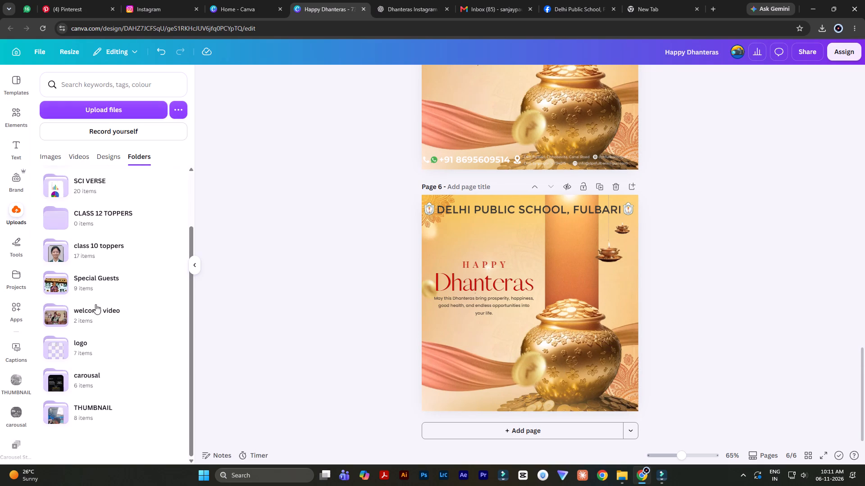
click(96, 354)
click(156, 177)
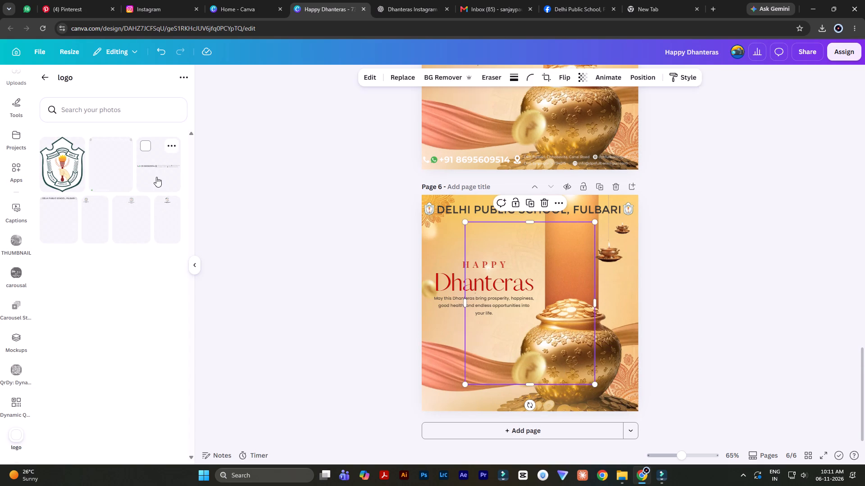
Crop the empty areas above and below the dark contact line.
drag(530, 220, 534, 288)
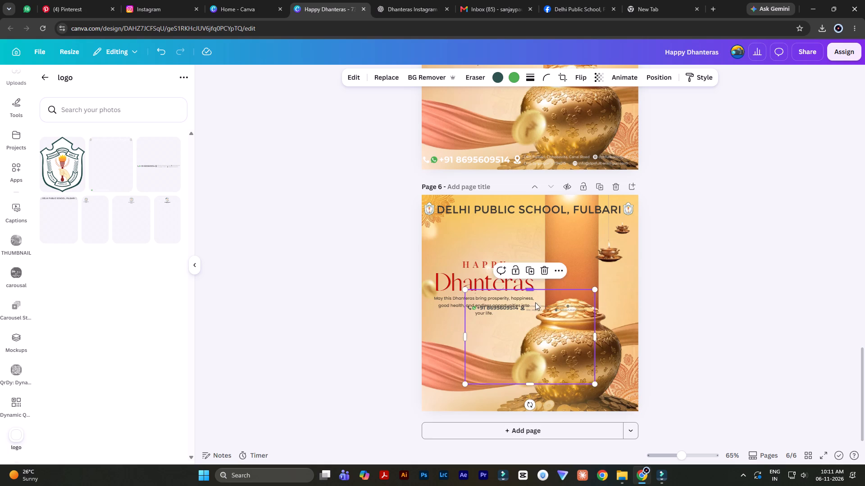
drag(533, 316, 521, 356)
drag(517, 424, 520, 367)
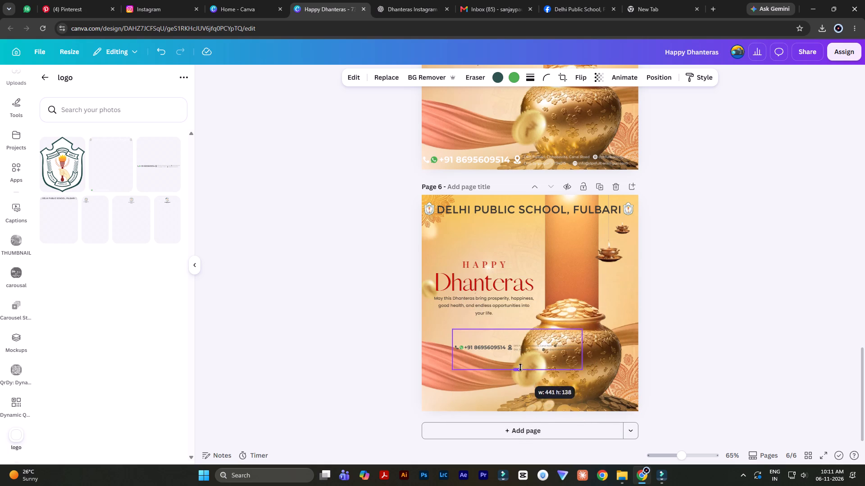
drag(520, 367, 522, 356)
Place the dark contact line at the bottom of page 6, scale it to about full page width and trim its excess height.
drag(514, 339, 485, 394)
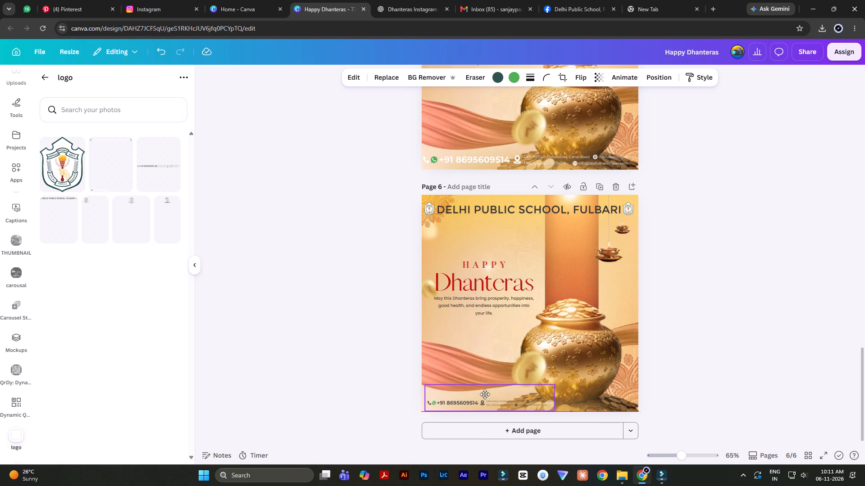
drag(485, 394, 483, 394)
drag(554, 386, 645, 358)
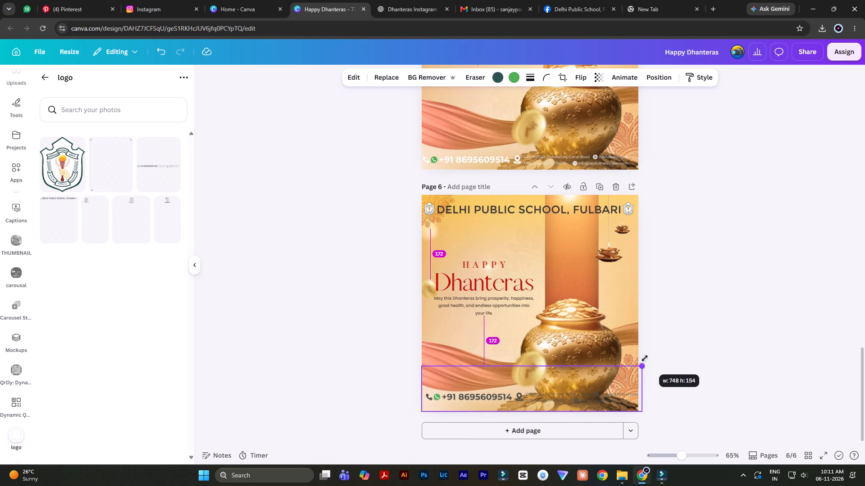
drag(645, 358, 639, 360)
drag(533, 413, 533, 409)
drag(529, 383, 529, 389)
drag(530, 373, 533, 390)
double_click(674, 353)
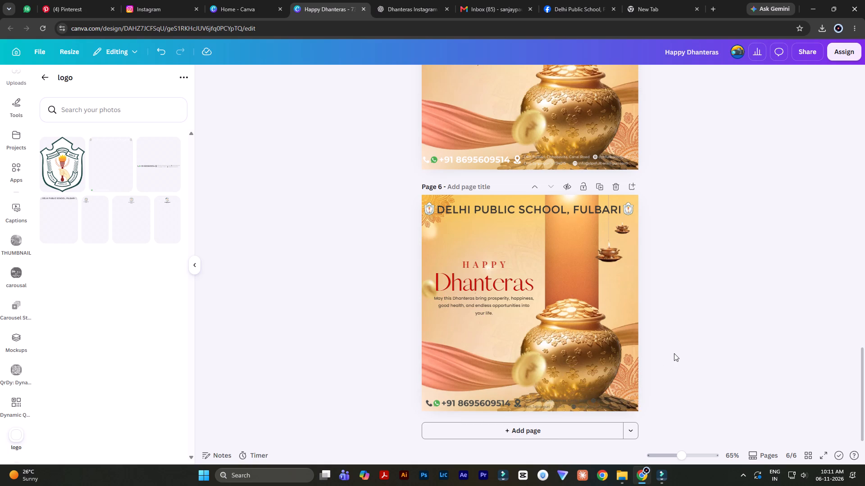
Search the graphics for "white fade" and add a white gradient that is solid at its lower edge to page 6.
ctrl+scroll(674, 353, up, 1)
click(199, 268)
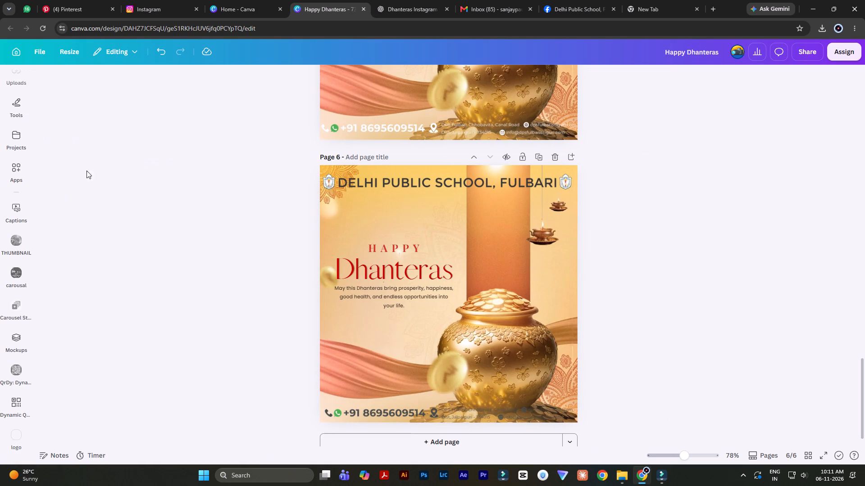
scroll(14, 135, up, 13)
click(13, 120)
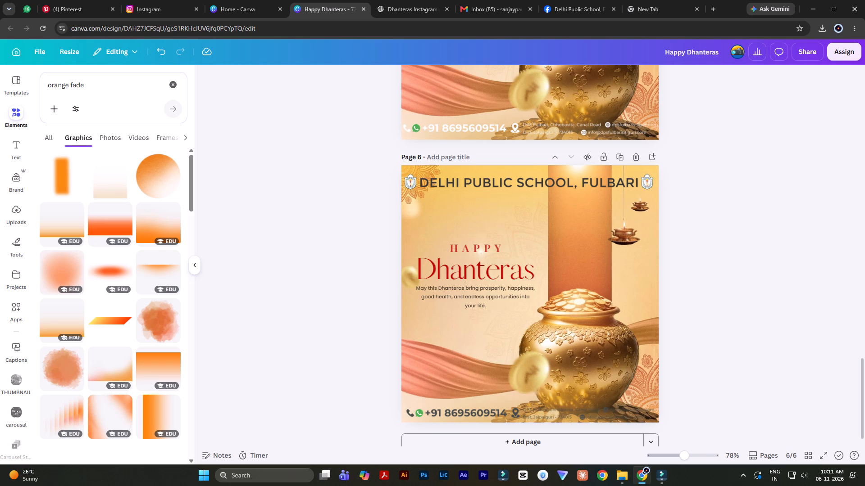
drag(91, 83, 28, 78)
text(white fade)
key(Return)
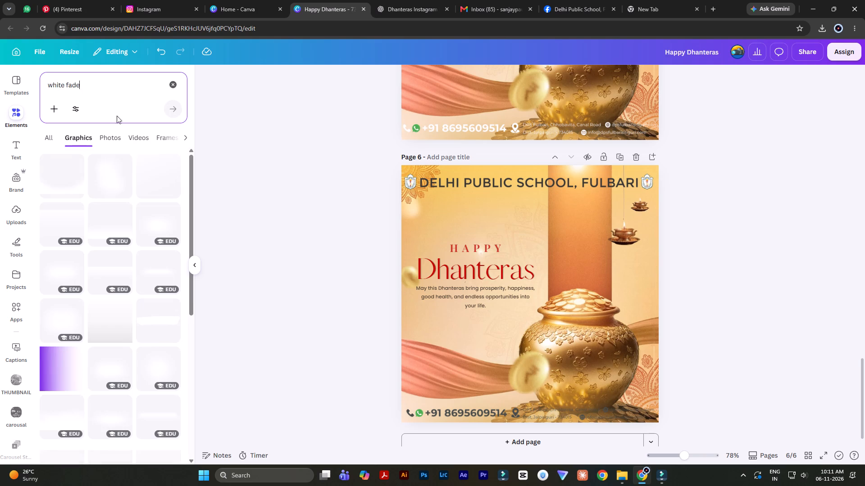
click(105, 225)
Enlarge the white fade across the full width of page 6's lower part and send it one layer back, behind the contact footer.
drag(519, 307, 446, 398)
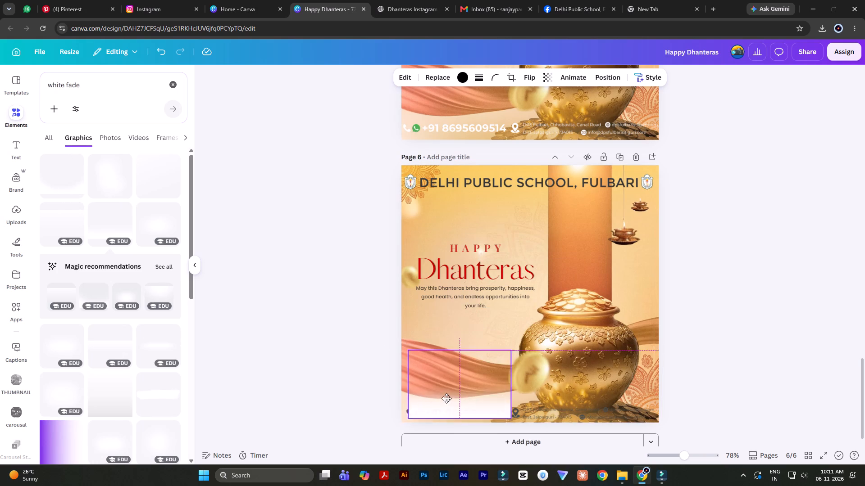
drag(446, 398, 439, 401)
drag(502, 355, 707, 310)
drag(611, 333, 605, 347)
key(ctrl+bracketleft)
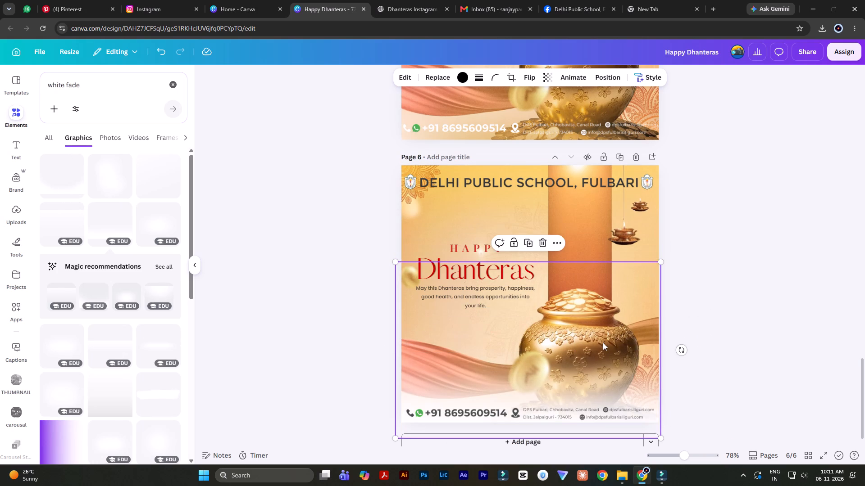
double_click(780, 267)
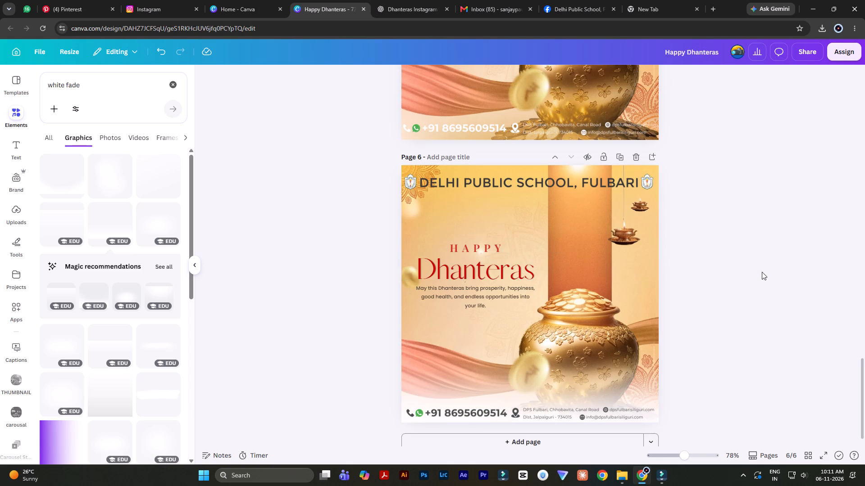
Shift the white fade slightly lower so it covers less of the pot and the coins.
click(572, 348)
drag(572, 326, 575, 342)
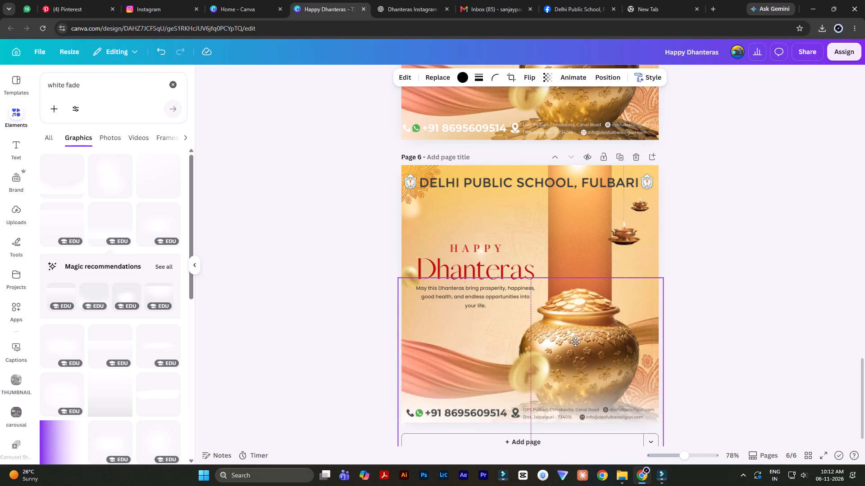
drag(575, 342, 573, 334)
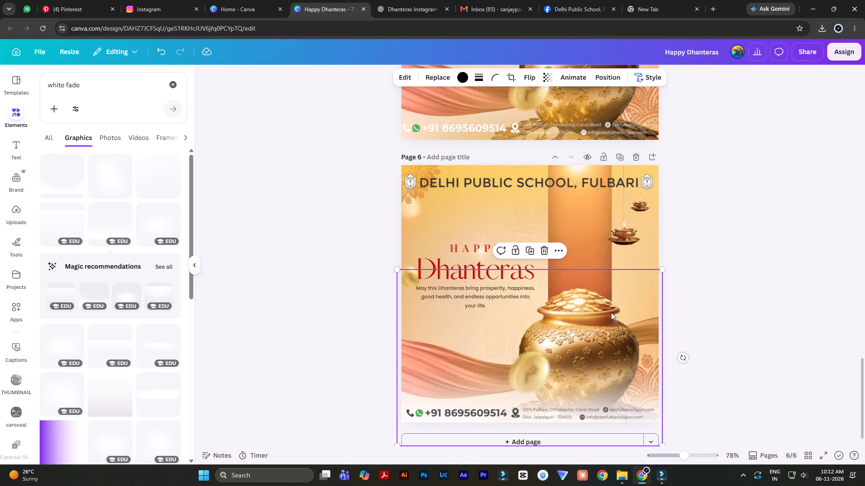
drag(588, 309, 588, 314)
click(746, 270)
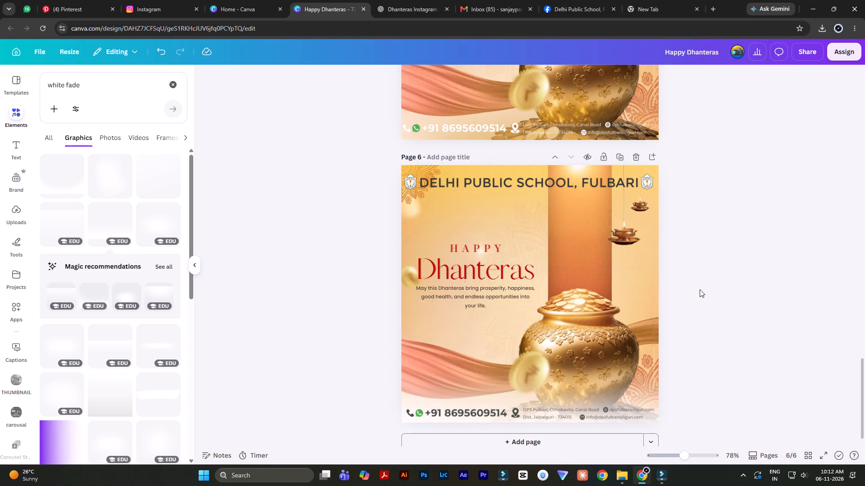
Review the finished page 6 layout, including the new footer and white fade, at different zoom levels.
scroll(700, 289, down, 3)
ctrl+scroll(700, 289, up, 1)
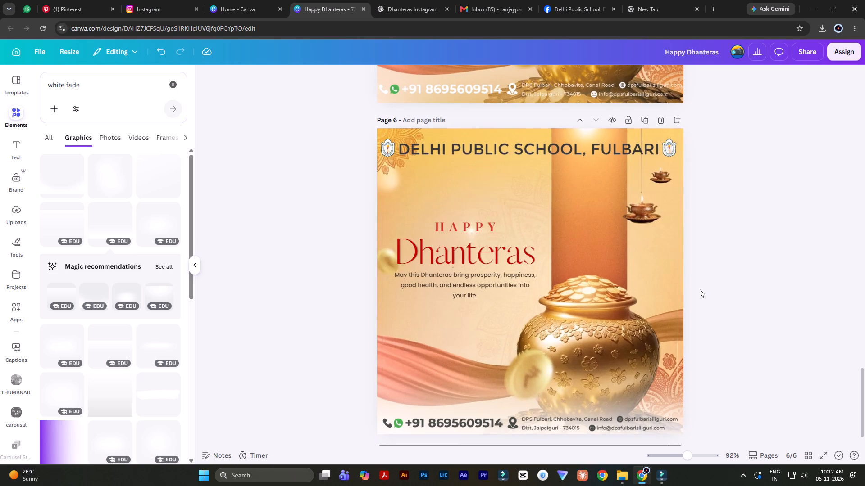
scroll(700, 289, down, 3)
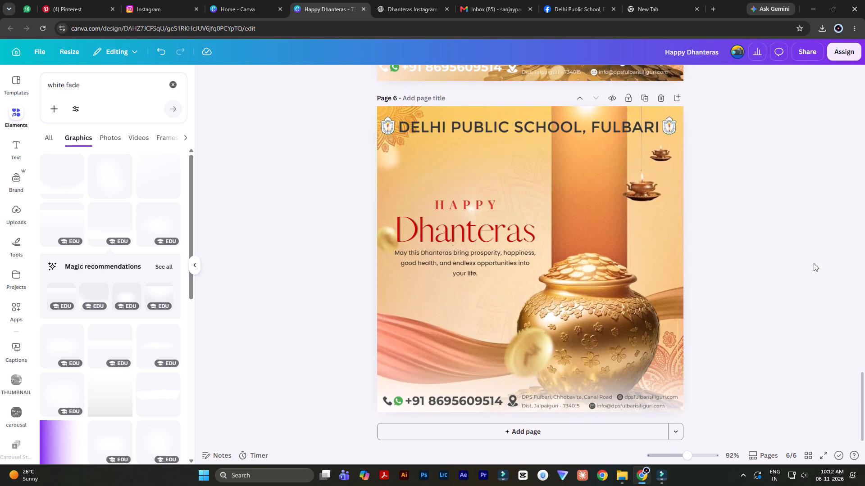
click(196, 268)
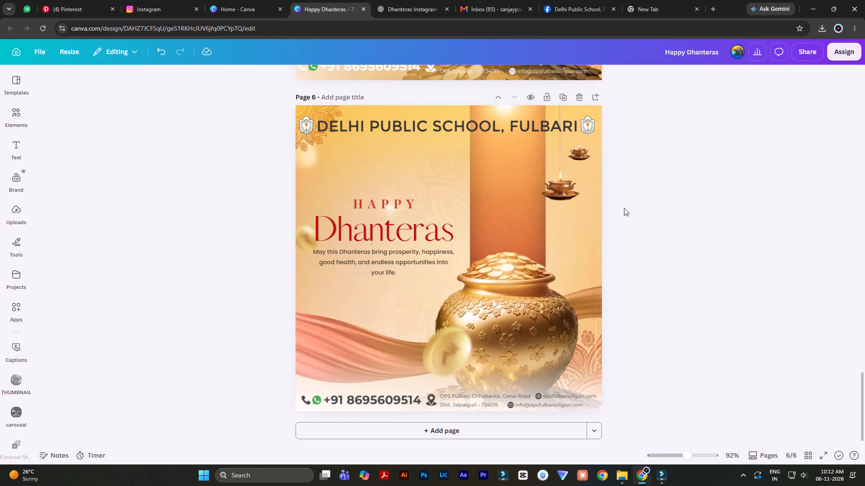
click(624, 208)
ctrl+scroll(672, 207, down, 5)
ctrl+scroll(672, 207, up, 4)
scroll(672, 207, down, 10)
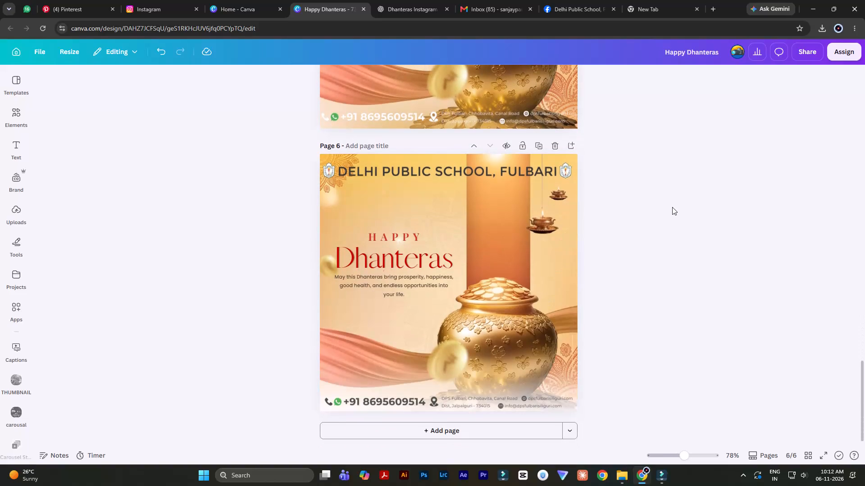
scroll(672, 207, down, 1)
Download only page 6 as a high-quality PNG.
click(807, 58)
click(704, 258)
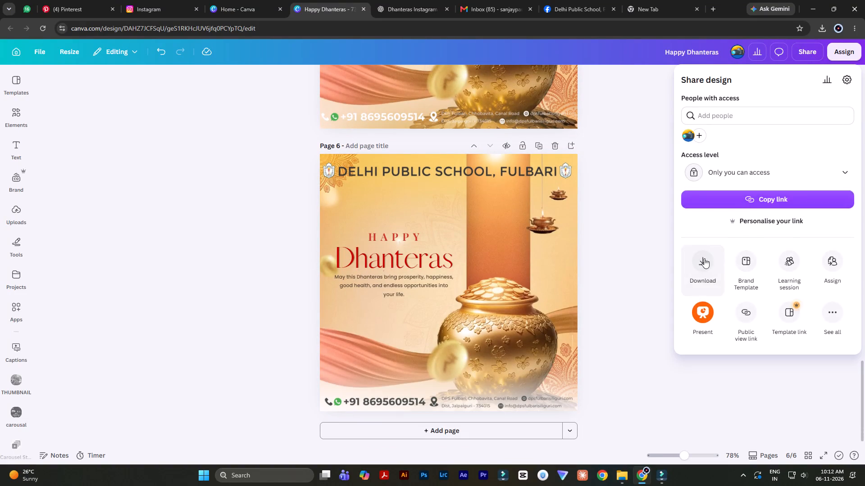
click(764, 258)
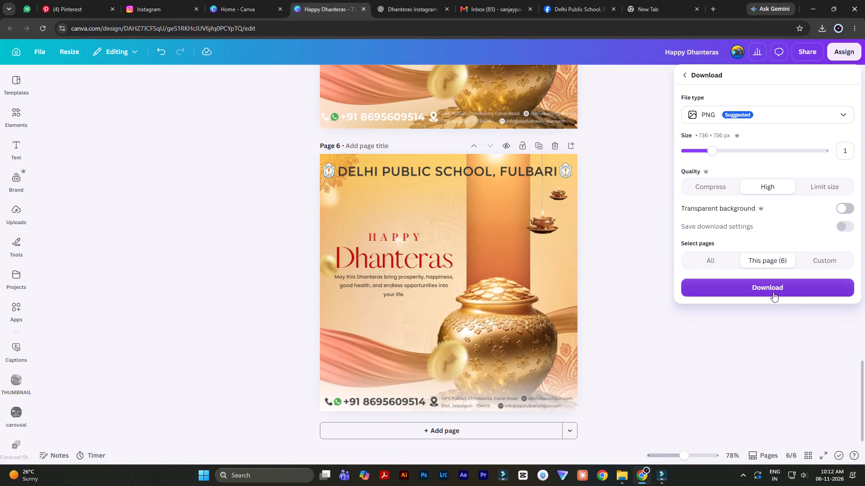
click(771, 290)
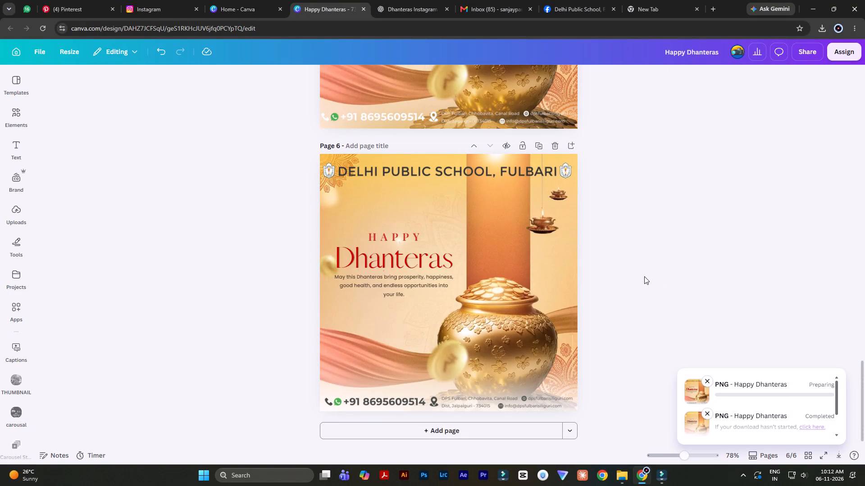
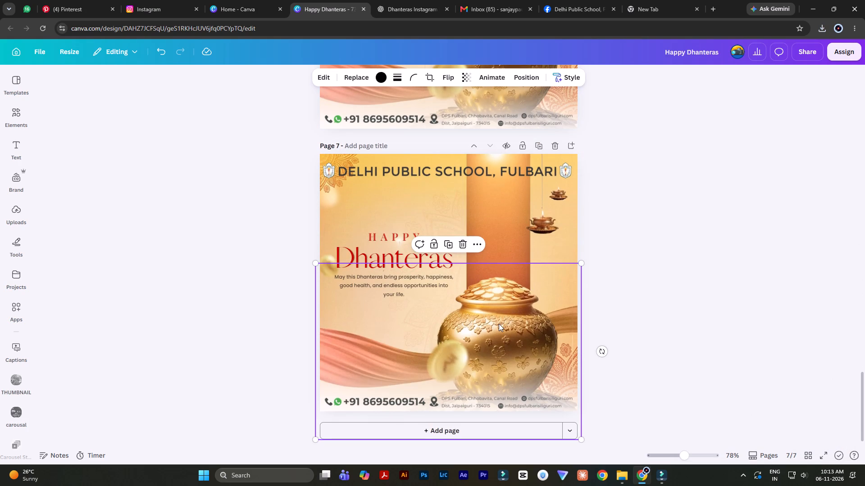
Shift the white fade on page 7 slightly lower.
drag(492, 317, 494, 326)
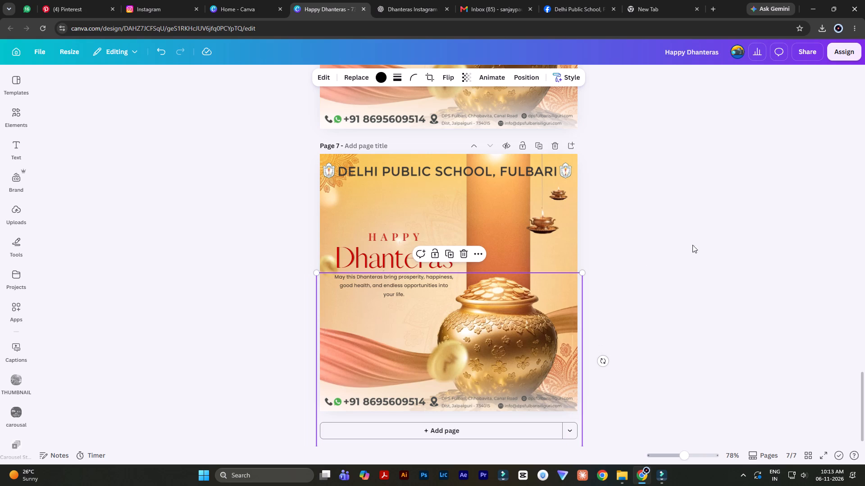
double_click(705, 233)
Delete the large golden pot image from page 7 by selecting it among the page's layers.
key(alt+1)
scroll(138, 306, down, 7)
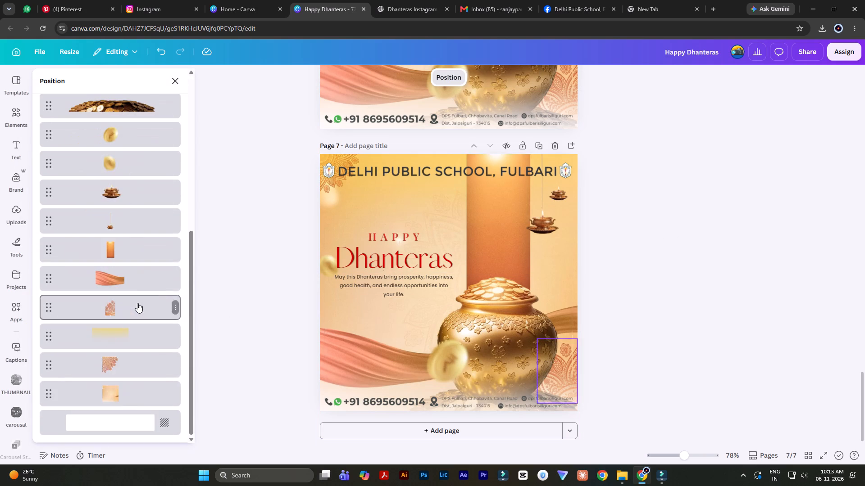
scroll(126, 205, up, 2)
click(116, 171)
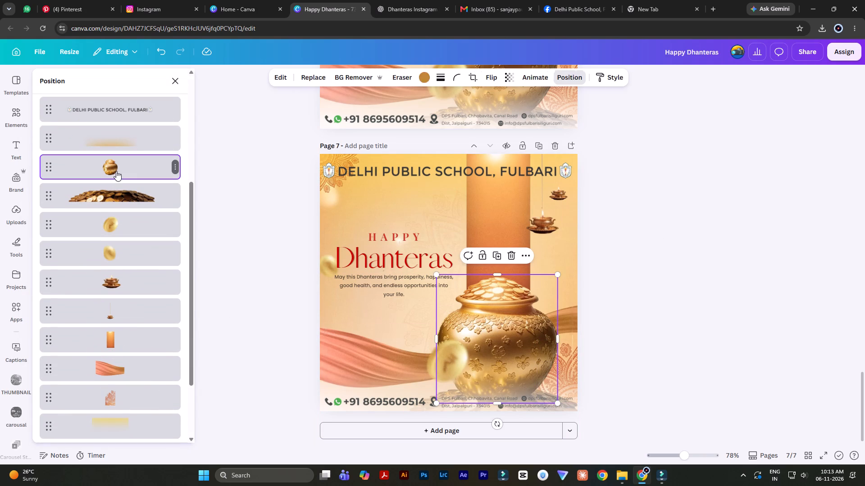
key(Delete)
Copy the coin pot illustration with rulers, protractor and marigolds from page 3 and paste it onto page 7.
scroll(653, 233, up, 19)
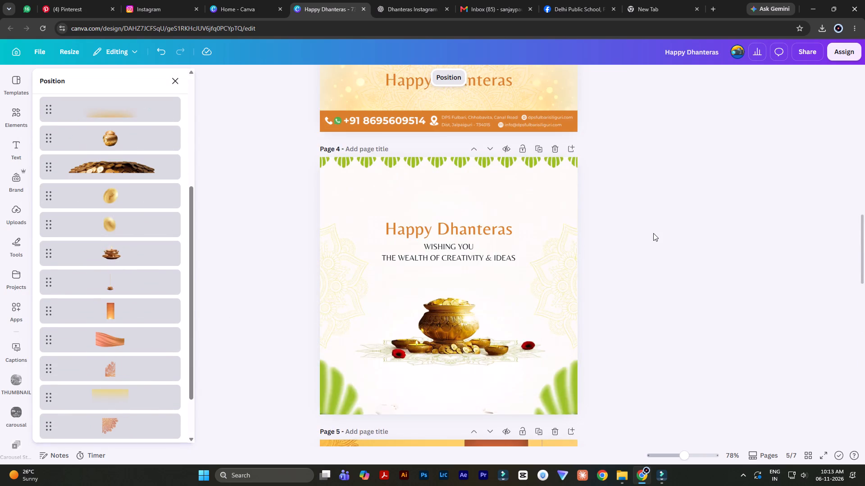
scroll(653, 233, up, 5)
click(415, 232)
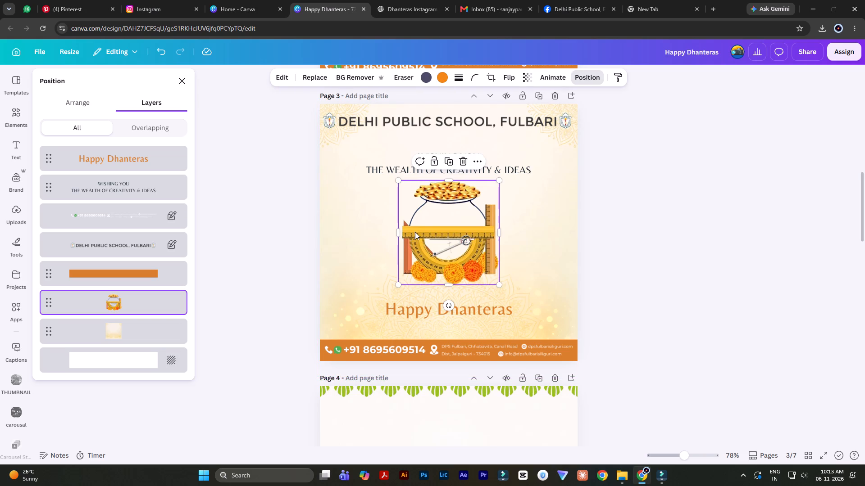
key(ctrl+c)
scroll(477, 246, down, 20)
scroll(477, 246, down, 11)
click(712, 270)
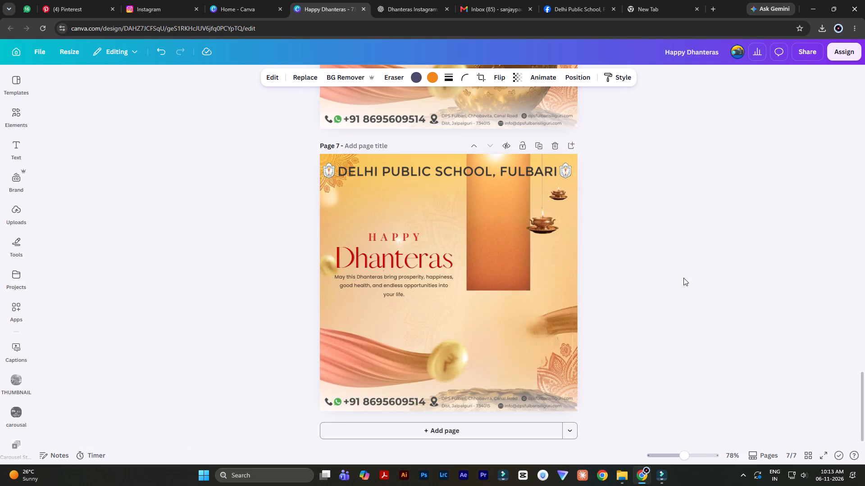
ctrl+scroll(683, 278, up, 1)
scroll(683, 278, down, 3)
key(ctrl+v)
Place the ruler-and-protractor pot below the orange pillar on page 7 and enlarge it to fill the deleted pot's spot above the footer.
drag(444, 259, 511, 320)
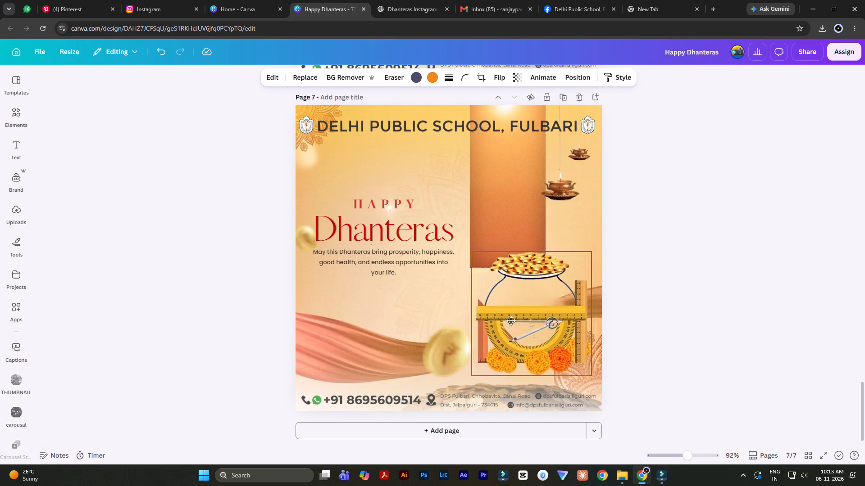
drag(511, 320, 486, 337)
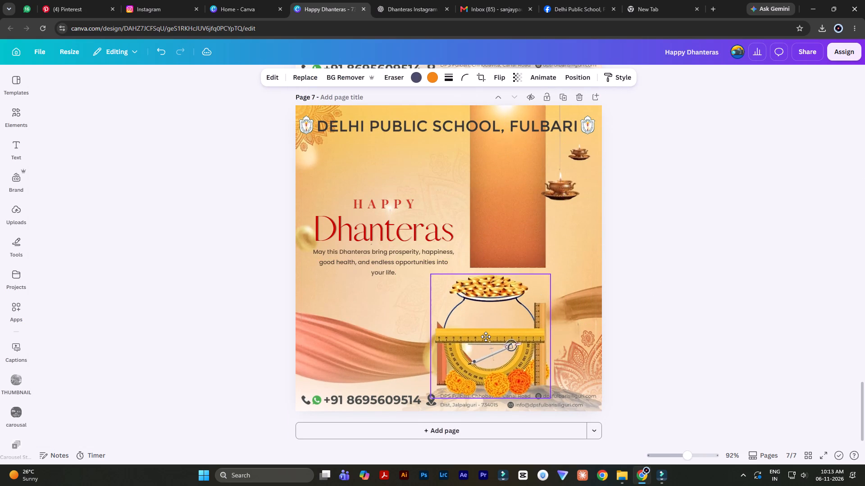
drag(486, 337, 486, 339)
drag(552, 280, 574, 254)
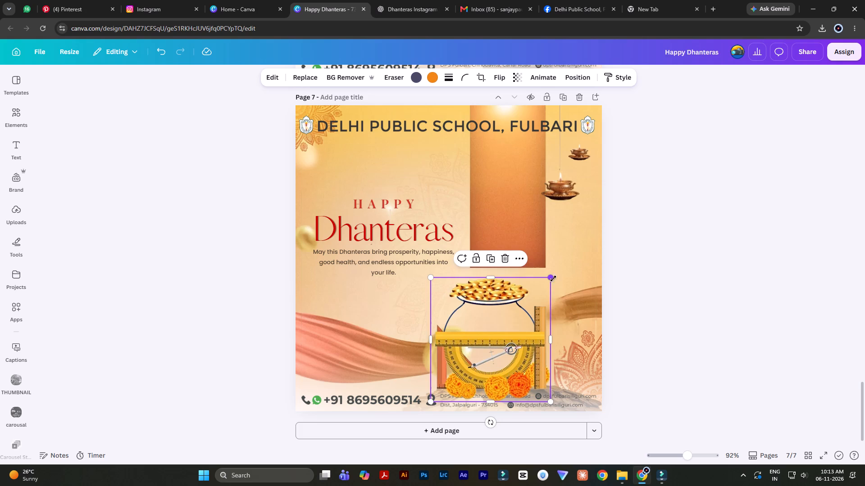
drag(554, 275, 575, 262)
drag(542, 281, 520, 297)
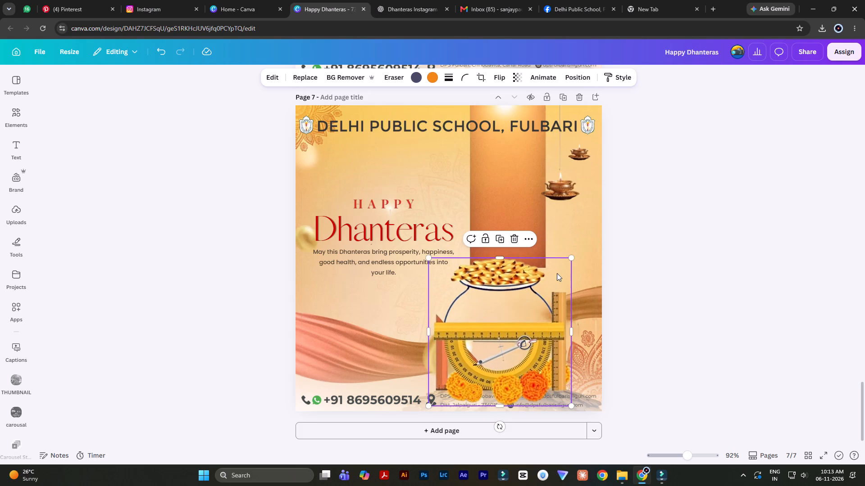
drag(569, 257, 589, 247)
drag(506, 326, 506, 315)
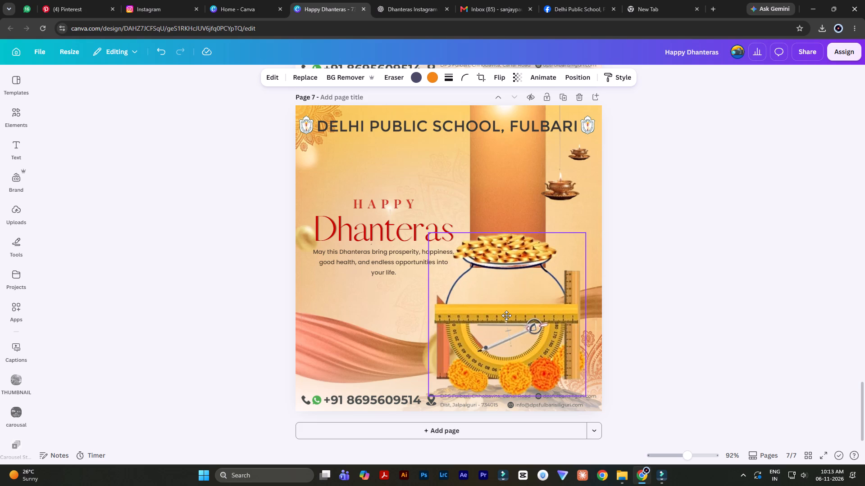
drag(506, 315, 507, 318)
double_click(720, 289)
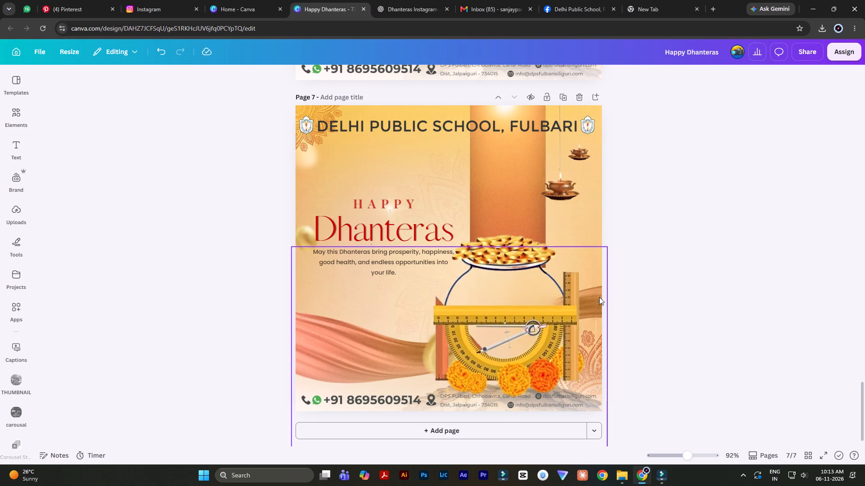
Find the beige background image among page 7's layers and enlarge it slightly beyond the page's right and bottom edges.
key(alt+1)
scroll(153, 364, down, 14)
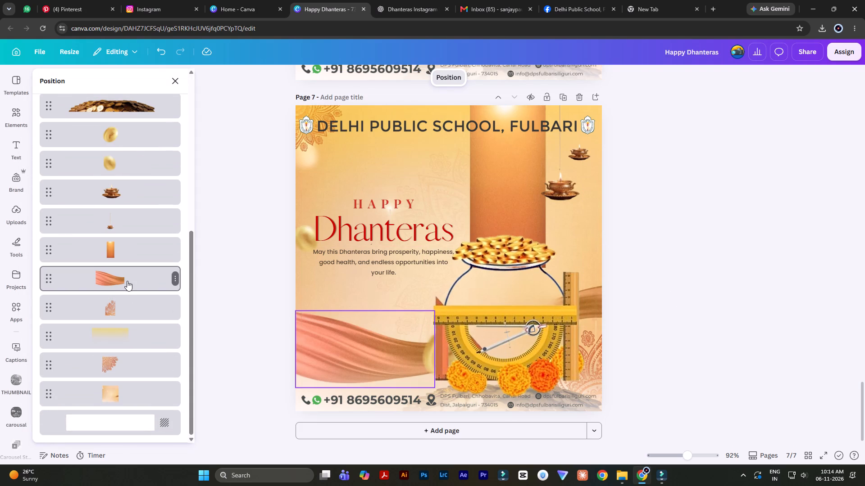
scroll(123, 349, up, 5)
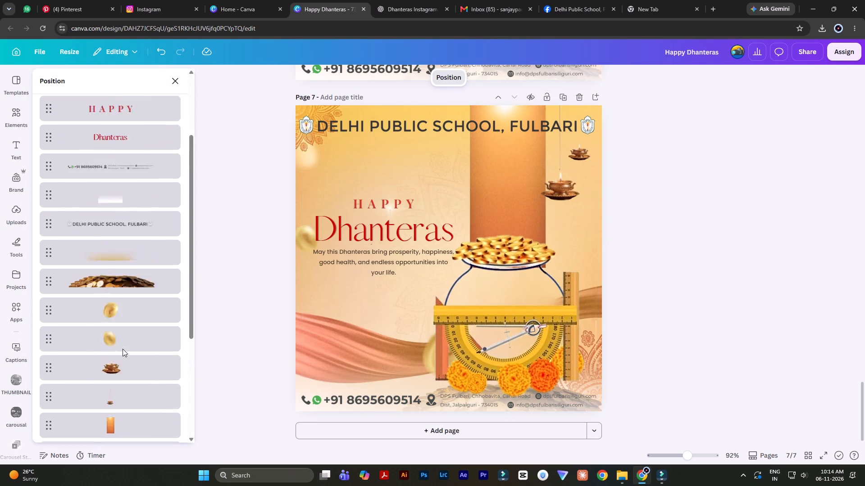
scroll(123, 349, up, 5)
scroll(123, 348, down, 13)
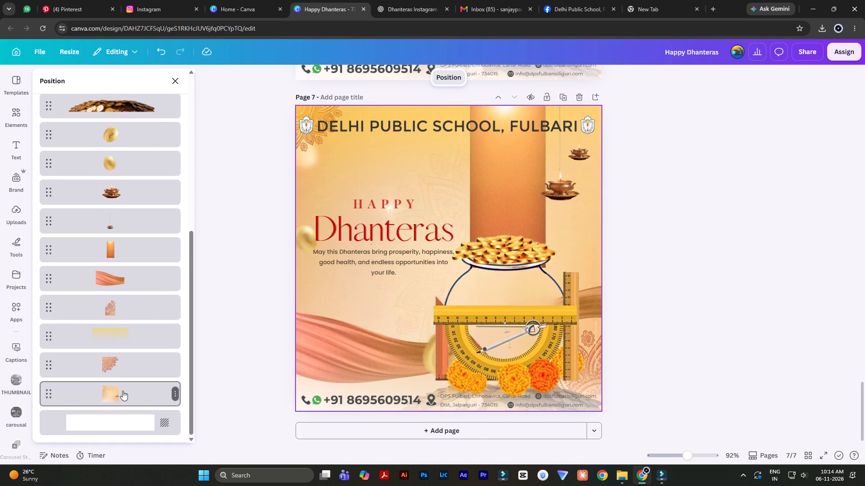
click(123, 391)
drag(602, 411, 609, 414)
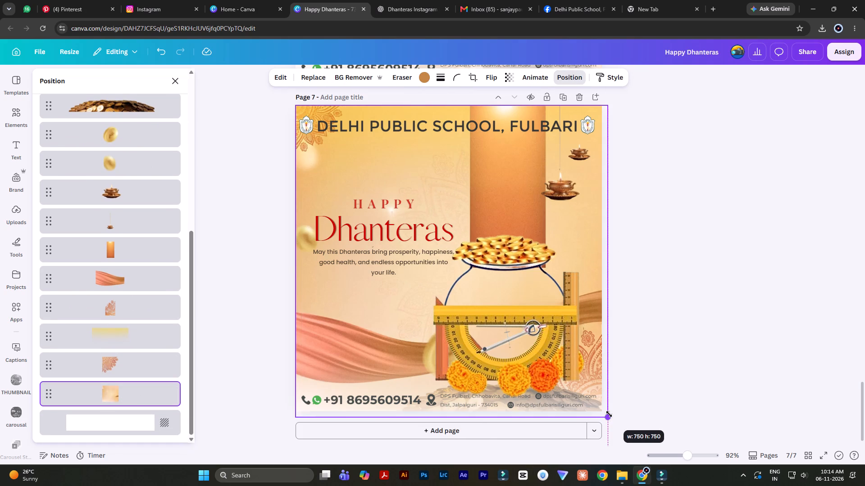
drag(609, 414, 614, 416)
Look through page 7's layers, including the pink cloth, and review the layout with the new pot illustration.
click(136, 278)
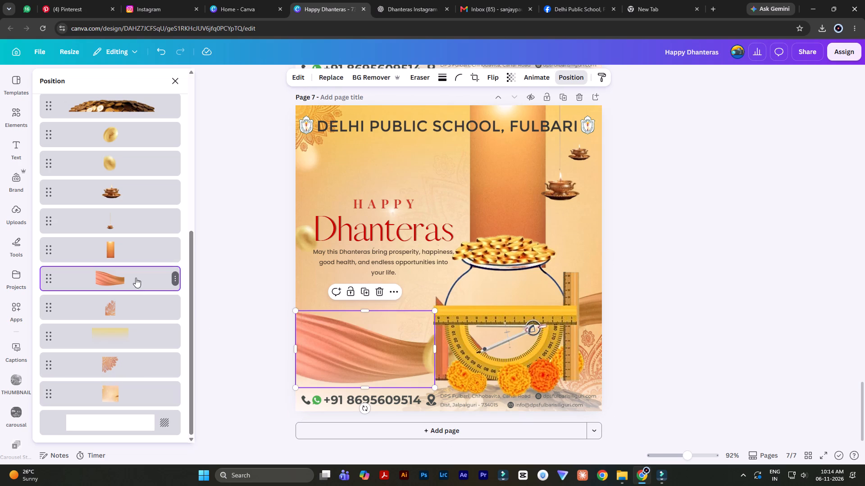
scroll(120, 344, down, 3)
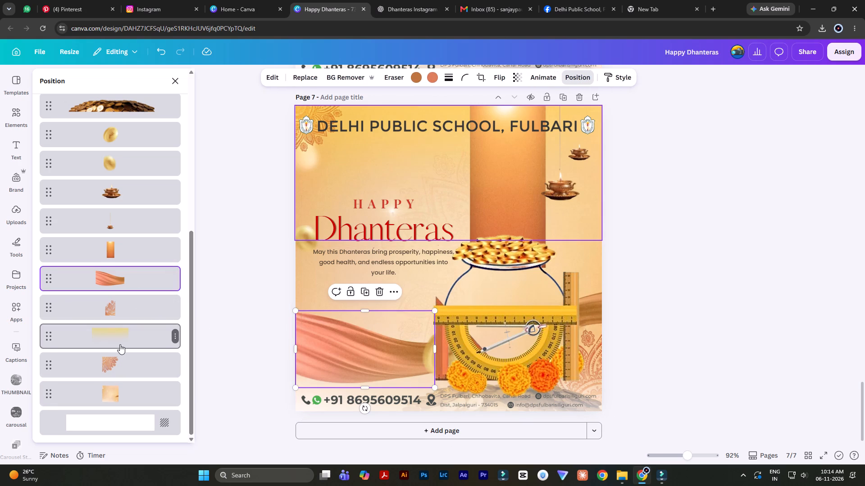
scroll(120, 344, up, 9)
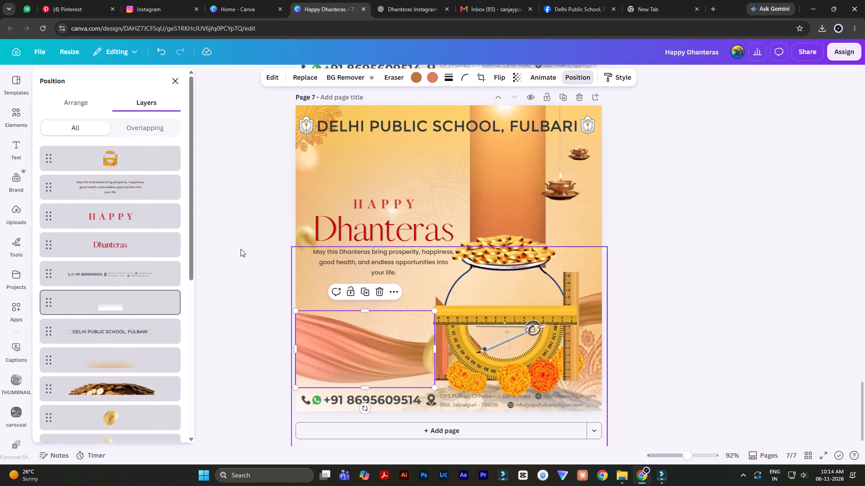
triple_click(241, 249)
click(241, 249)
ctrl+scroll(728, 255, down, 1)
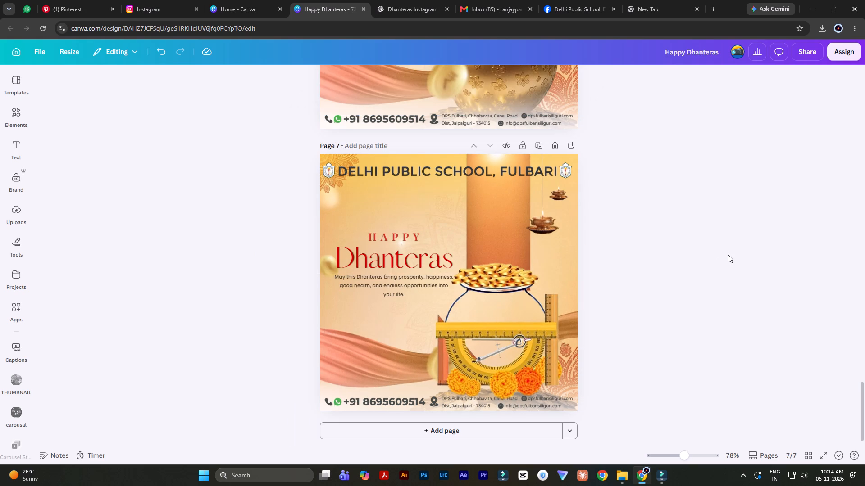
ctrl+scroll(728, 255, down, 1)
scroll(728, 255, down, 3)
ctrl+scroll(707, 293, up, 1)
scroll(707, 293, down, 3)
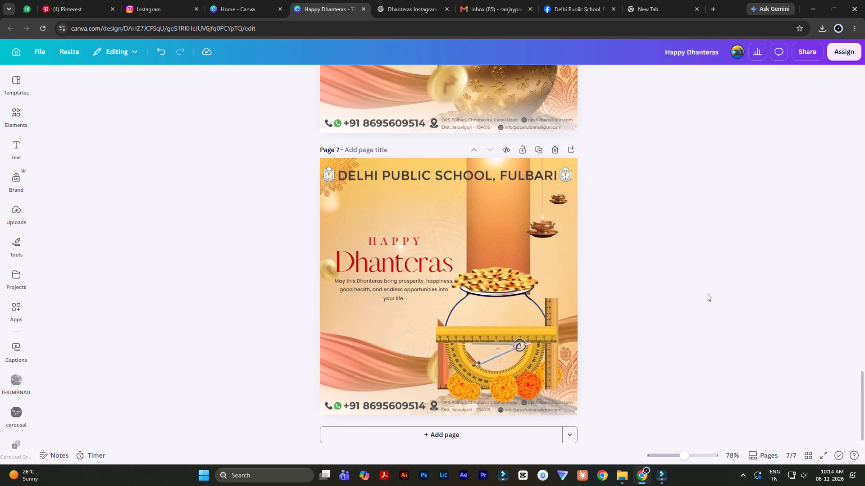
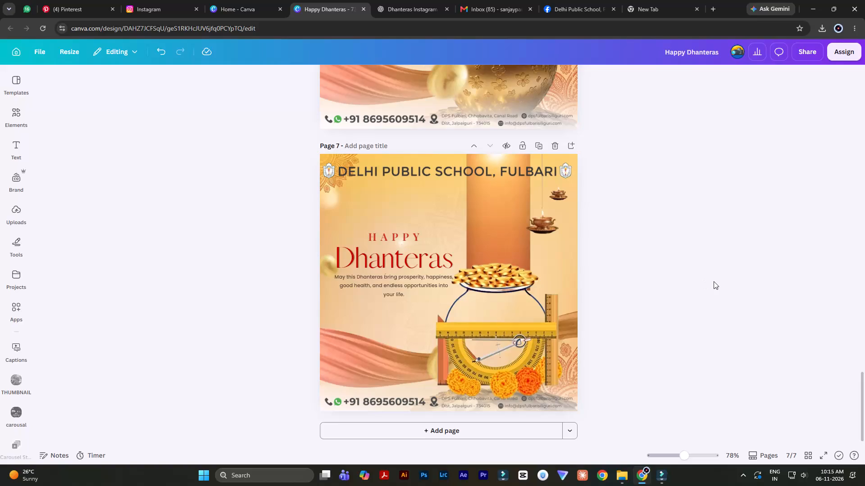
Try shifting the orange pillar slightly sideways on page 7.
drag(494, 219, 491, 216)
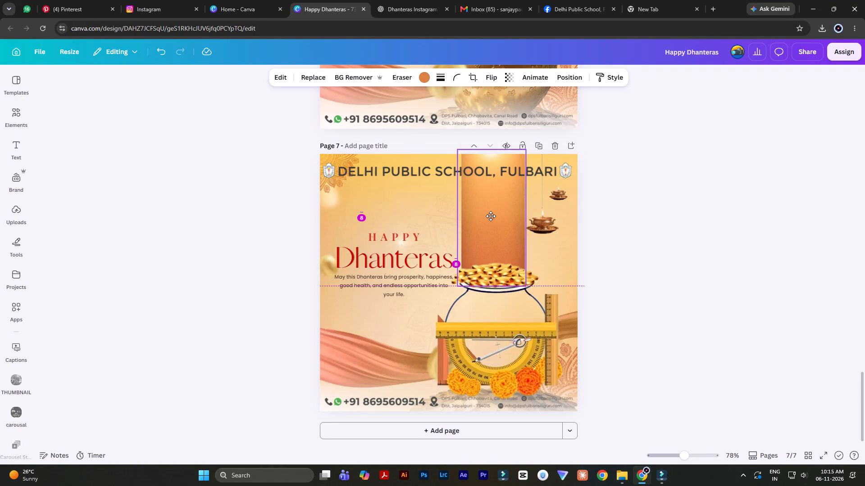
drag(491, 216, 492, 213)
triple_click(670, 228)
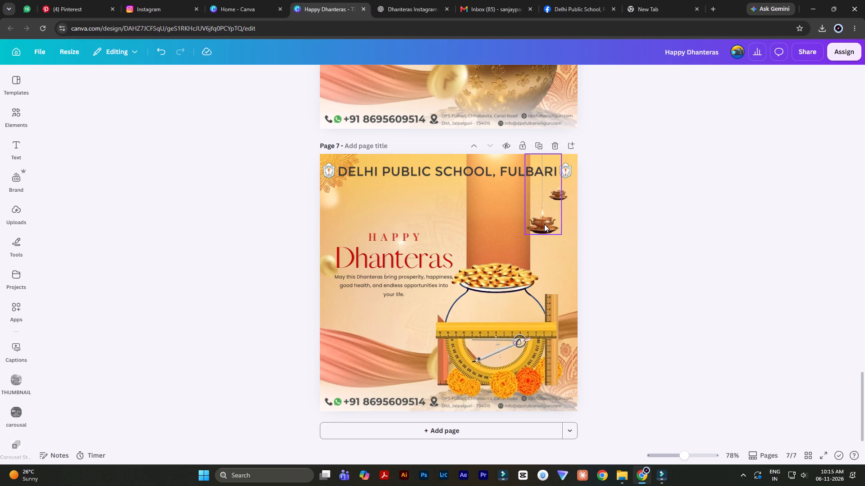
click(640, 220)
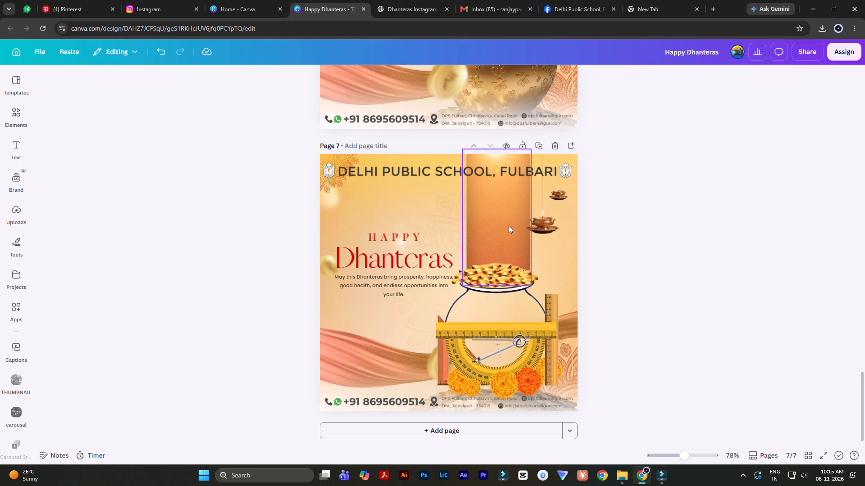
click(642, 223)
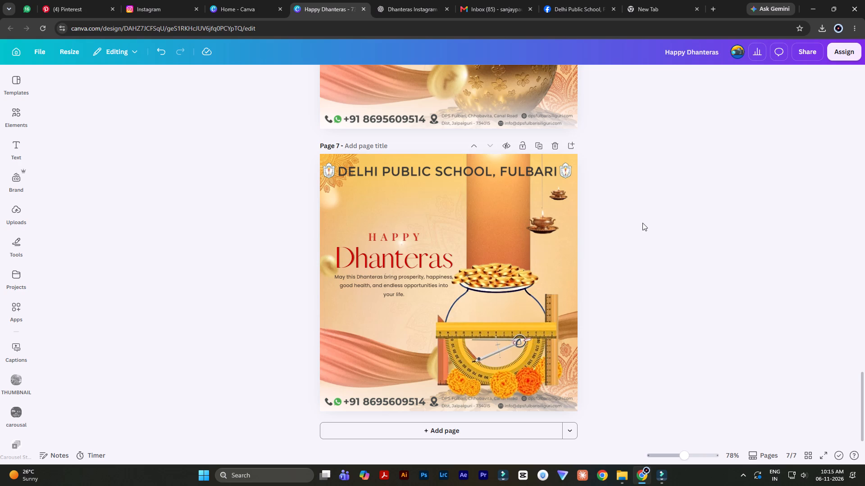
Flip the orange pillar on page 7 vertically.
click(496, 223)
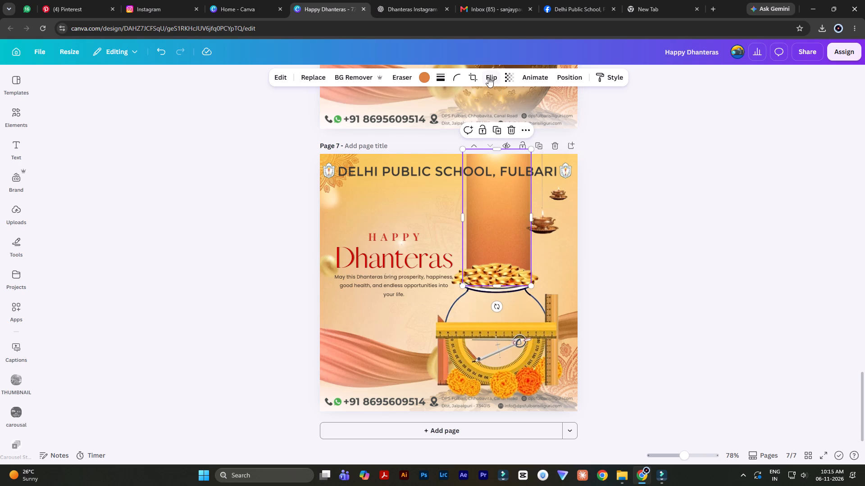
click(494, 78)
click(496, 113)
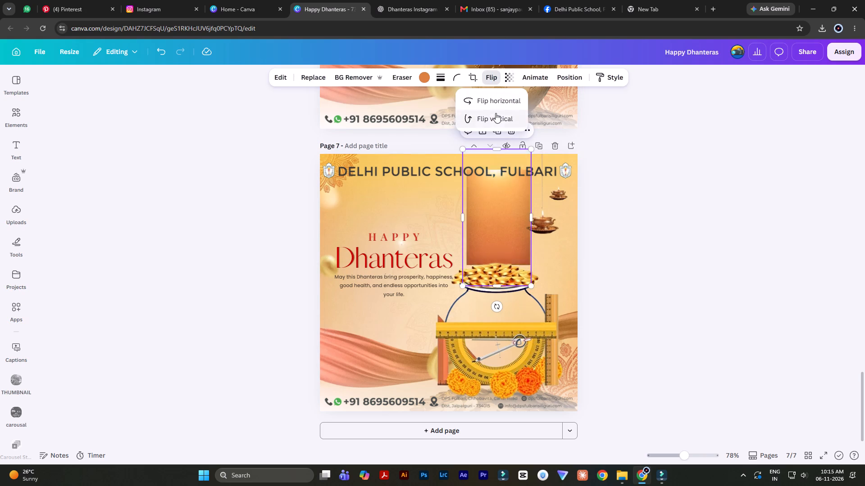
triple_click(656, 179)
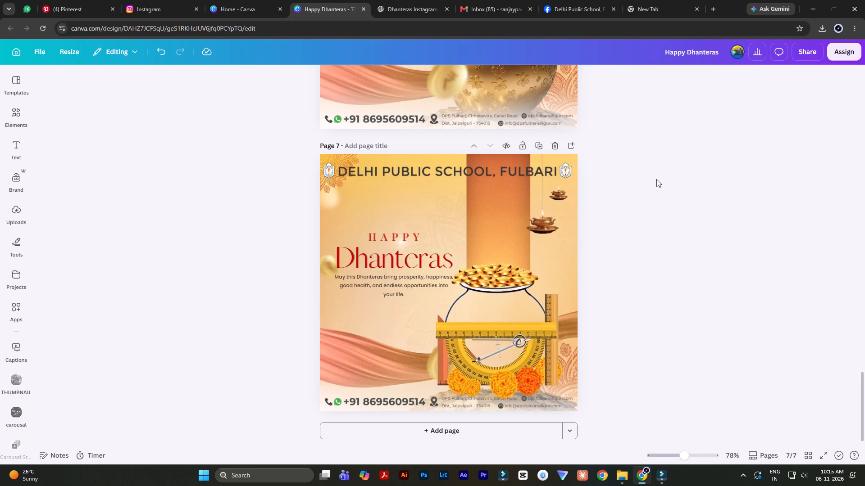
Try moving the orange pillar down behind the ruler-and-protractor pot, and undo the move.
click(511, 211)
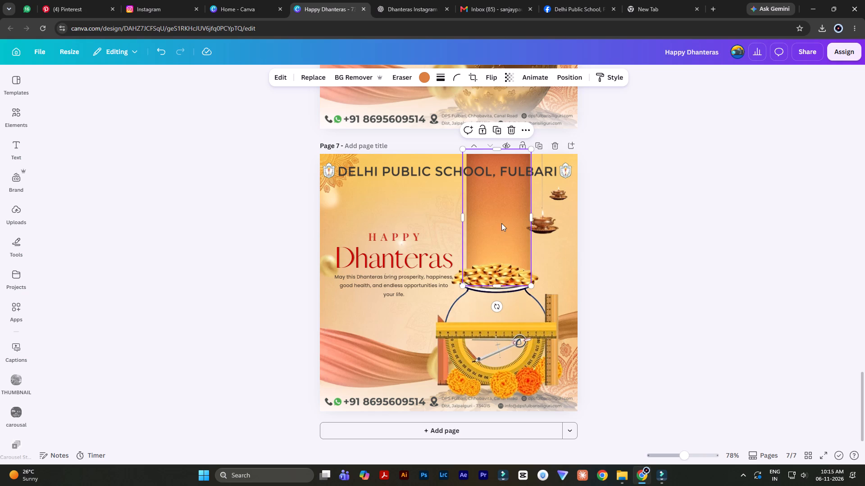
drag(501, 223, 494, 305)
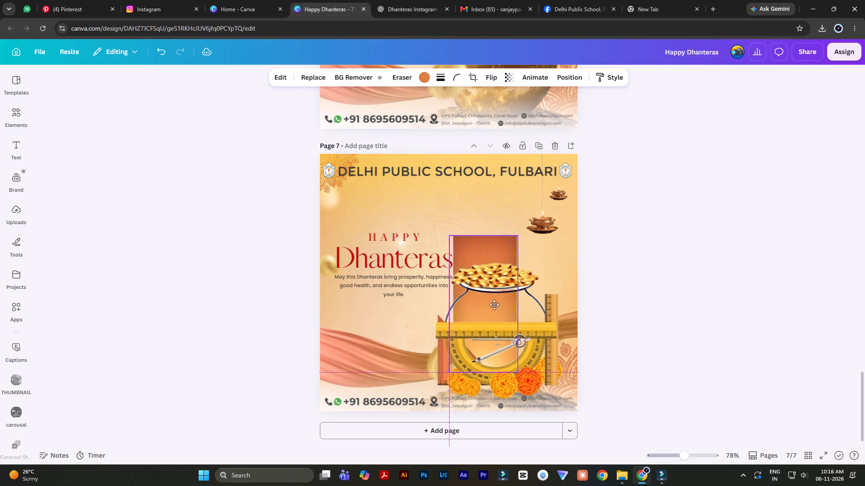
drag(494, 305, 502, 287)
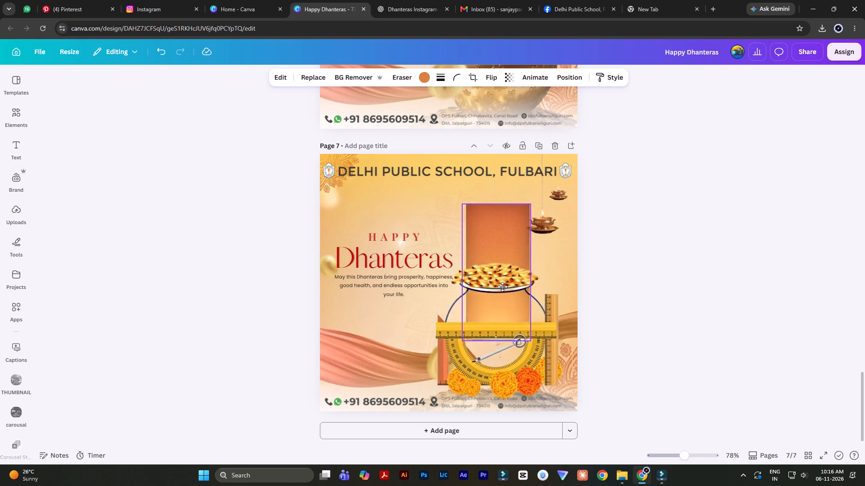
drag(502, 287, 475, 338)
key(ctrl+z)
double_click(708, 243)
Examine page 7 up close and as a whole, checking the flipped pillar, pot illustration and footer.
ctrl+scroll(700, 279, up, 2)
scroll(700, 279, down, 3)
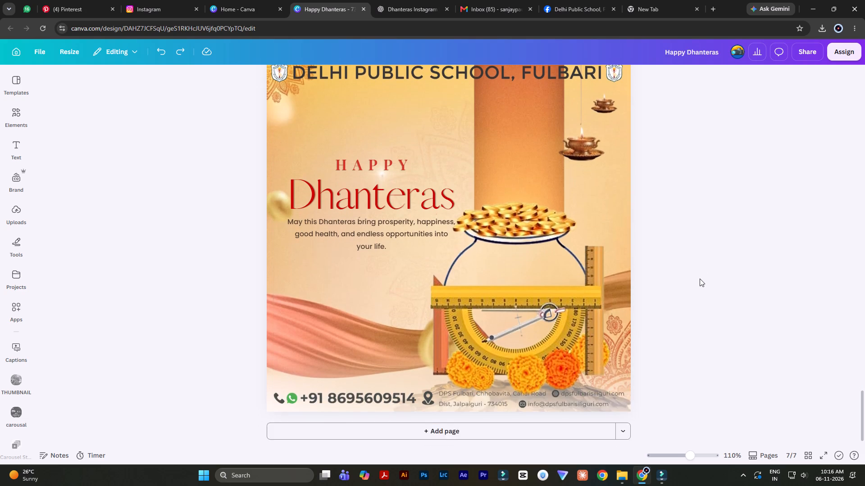
ctrl+scroll(700, 279, up, 1)
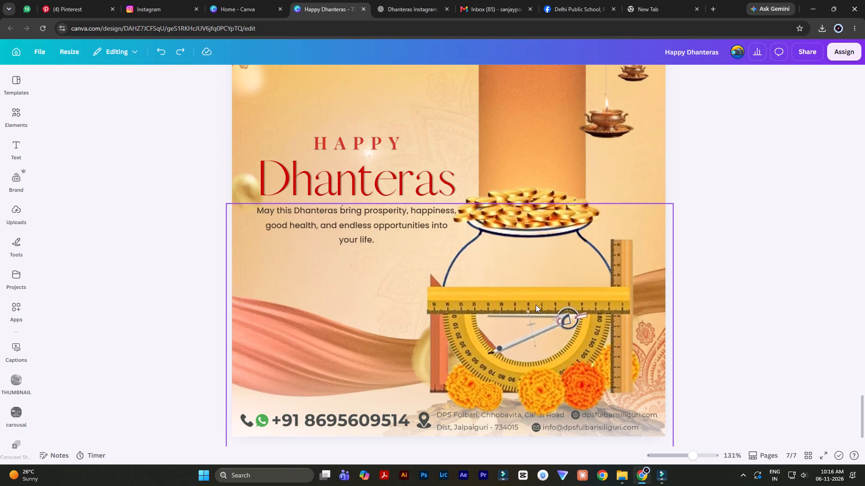
ctrl+scroll(536, 305, down, 2)
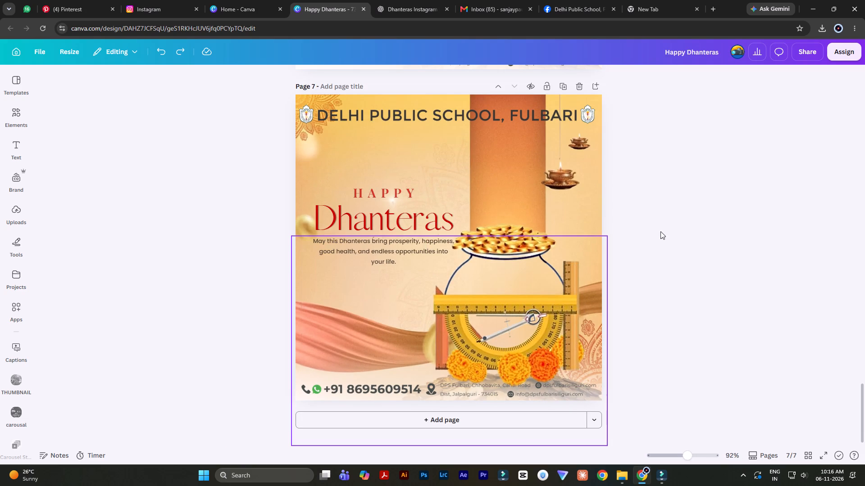
double_click(667, 229)
ctrl+scroll(685, 253, up, 1)
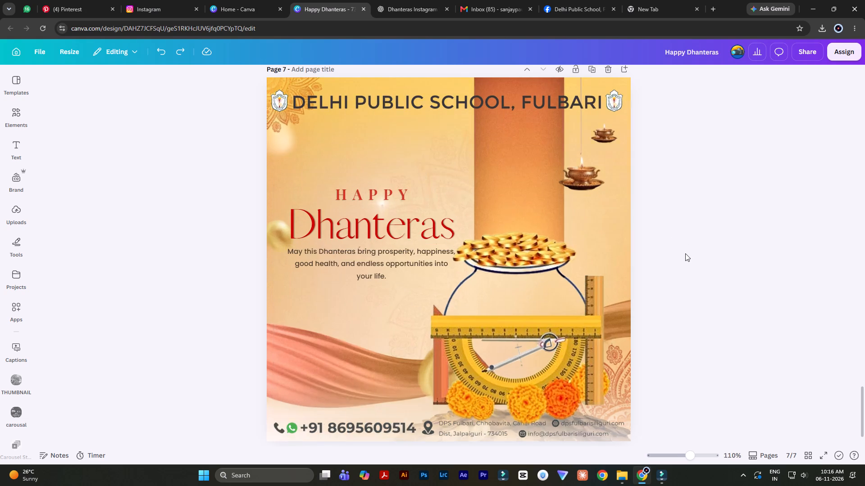
ctrl+scroll(685, 253, up, 1)
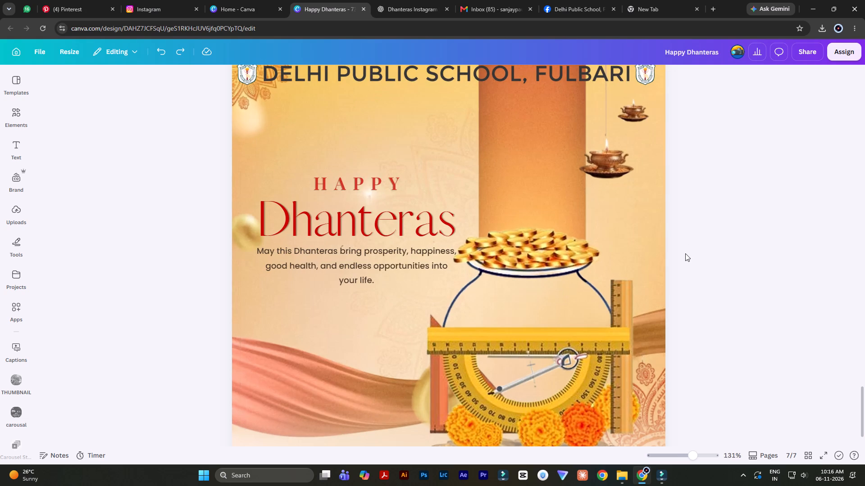
ctrl+scroll(685, 253, down, 2)
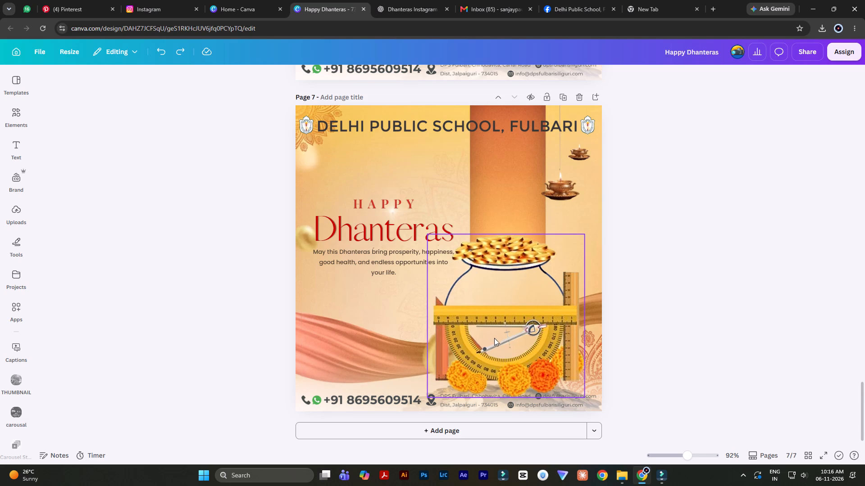
ctrl+scroll(488, 350, up, 3)
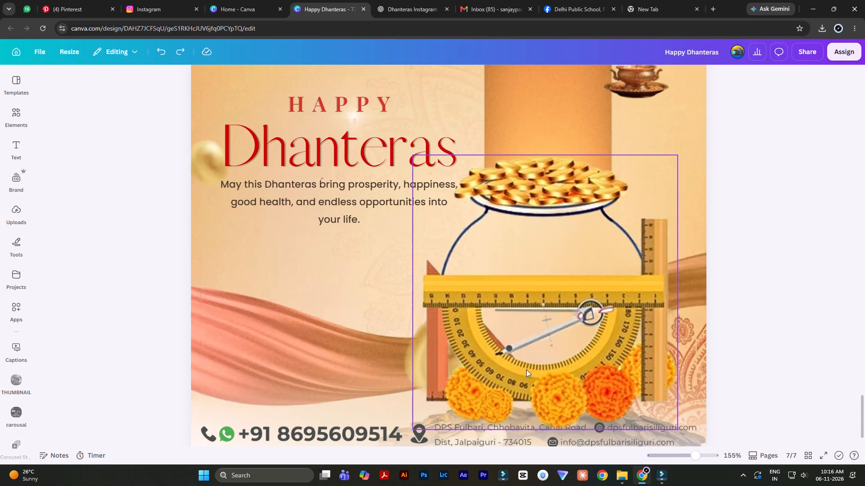
ctrl+scroll(556, 339, down, 3)
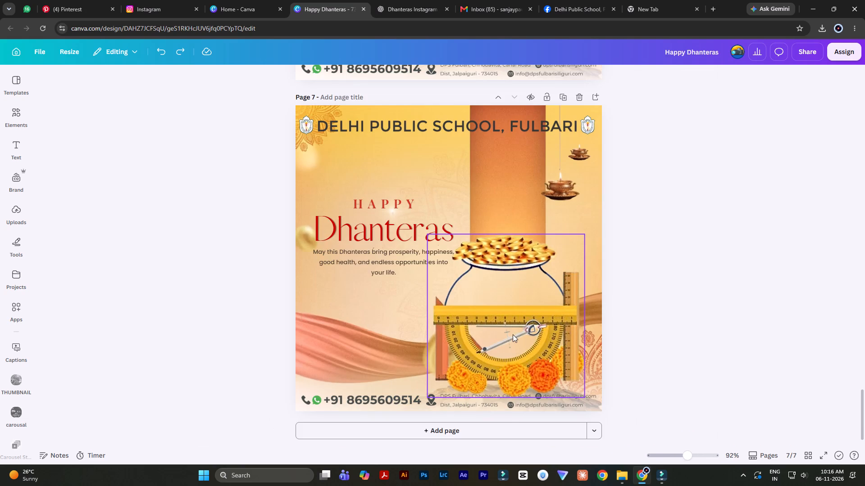
Enlarge the ruler-and-protractor pot slightly, center it under the orange pillar and lower it onto the footer.
click(512, 333)
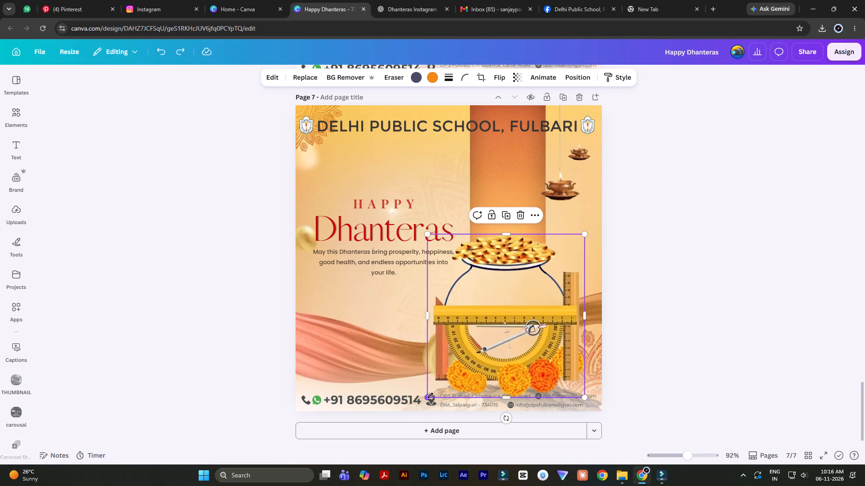
drag(430, 396, 423, 401)
drag(500, 304, 505, 304)
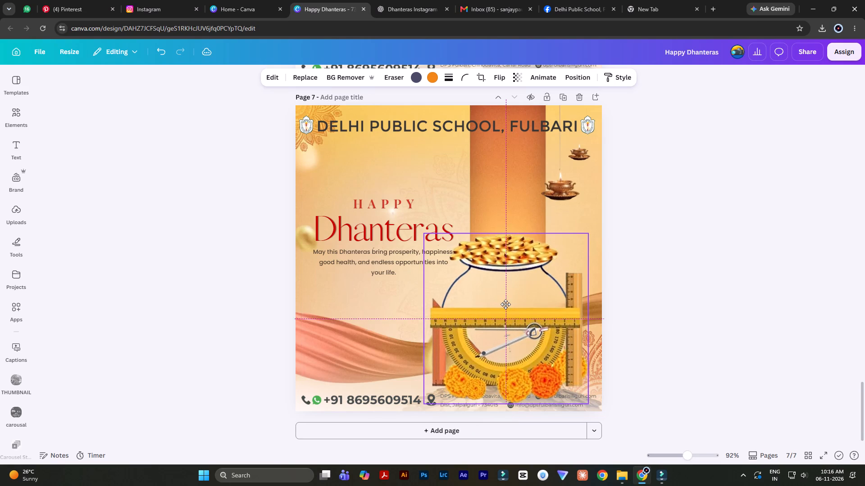
drag(505, 304, 505, 306)
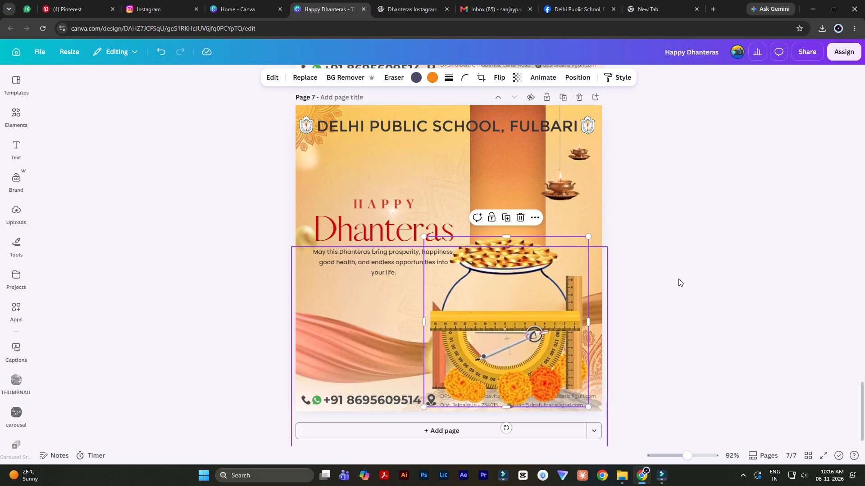
Send the pot illustration backward four levels, behind the footer contact details and the pale fade.
key(ctrl+bracketleft)
key(ctrl+bracketleft)
key(ctrl+bracketleft)
key(ctrl+bracketleft)
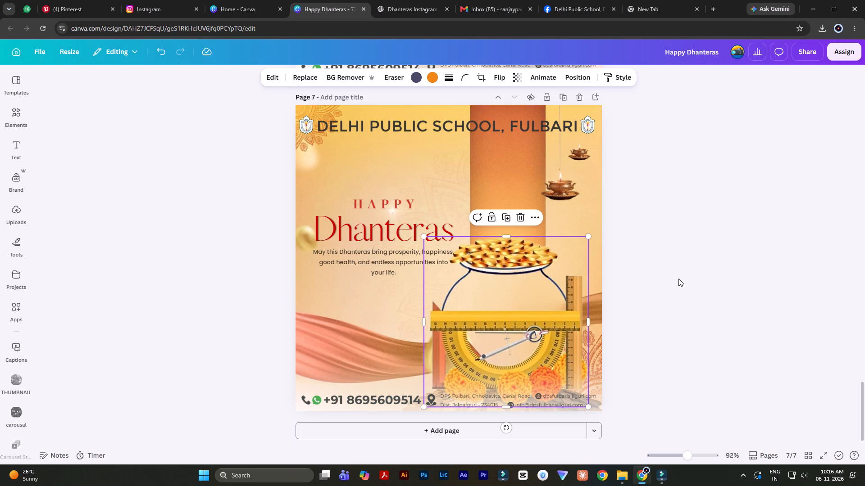
triple_click(707, 266)
triple_click(707, 266)
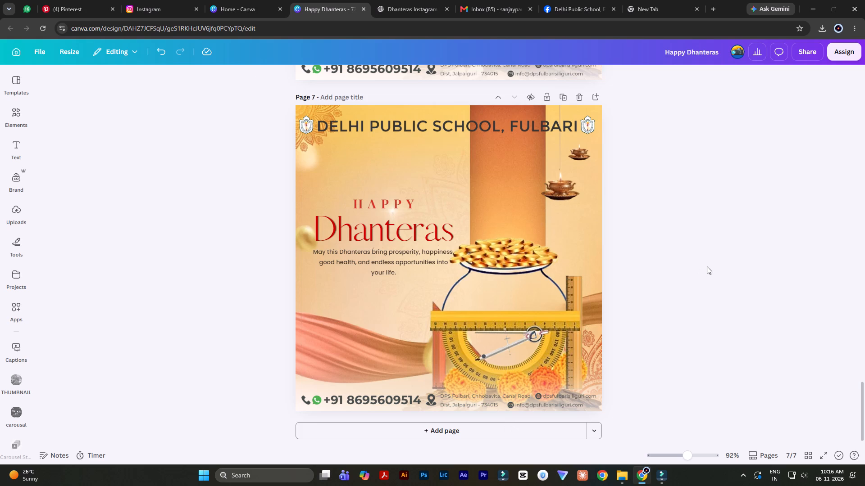
Compare page 7 with page 6 and raise the orange pillar slightly, keeping it centered behind the pot's coins.
scroll(707, 266, up, 8)
scroll(707, 266, down, 3)
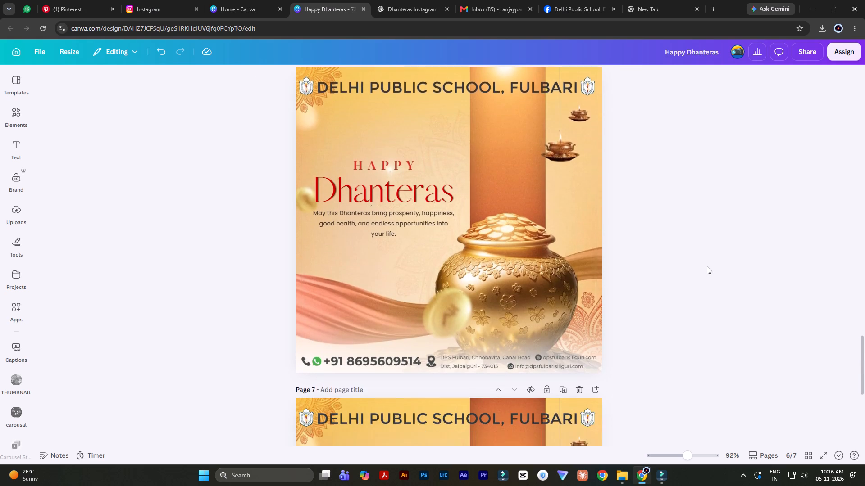
scroll(707, 266, down, 6)
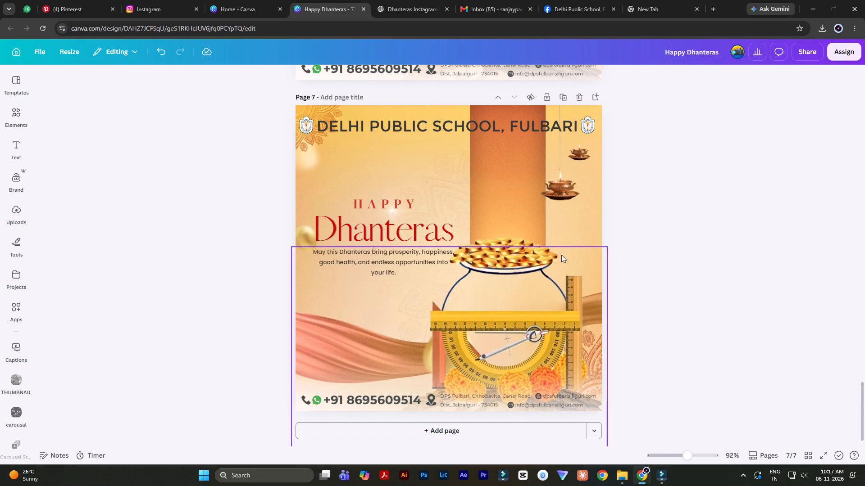
drag(509, 163, 506, 133)
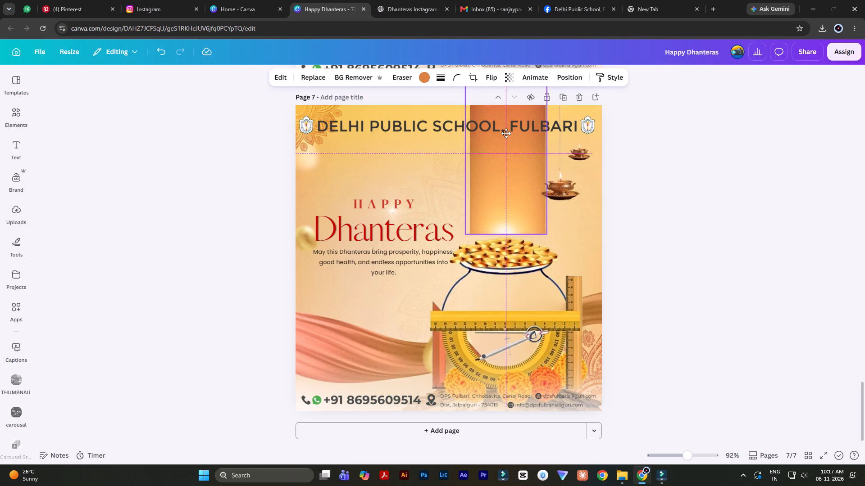
drag(506, 133, 506, 119)
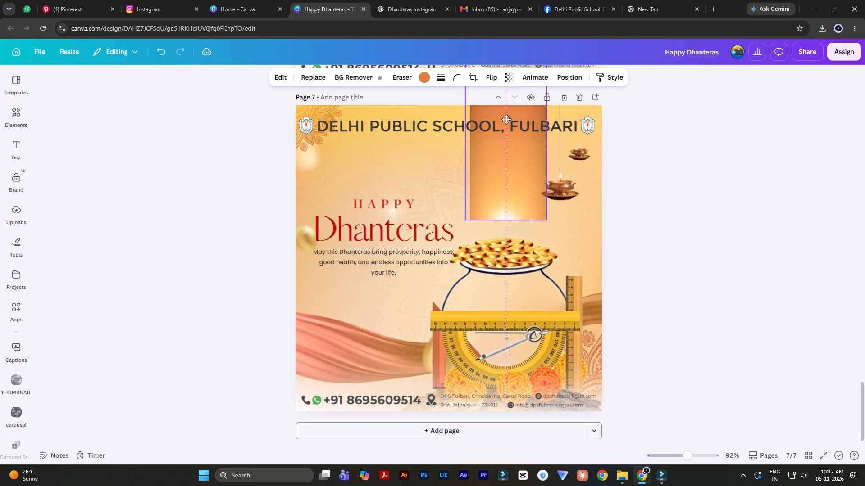
drag(506, 119, 838, 261)
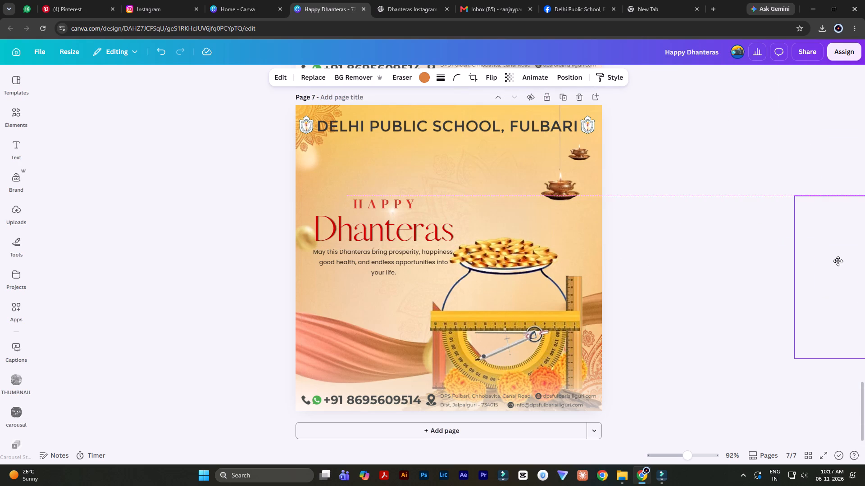
drag(838, 261, 509, 132)
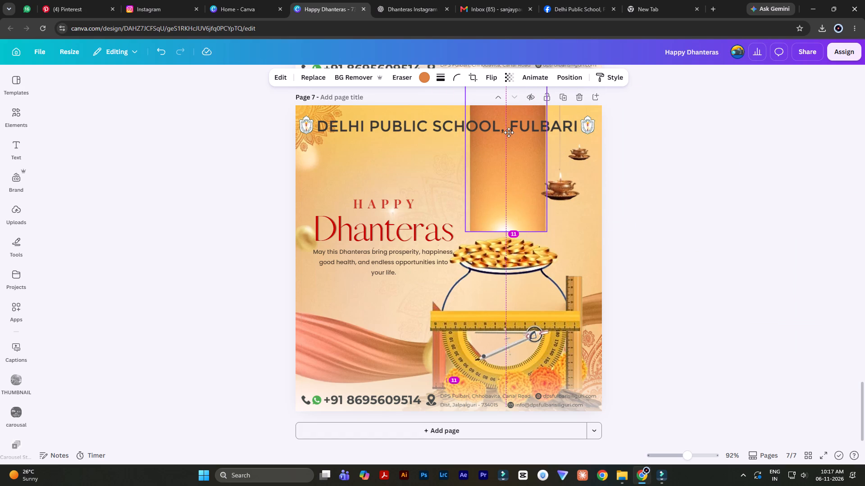
drag(509, 132, 508, 153)
triple_click(739, 190)
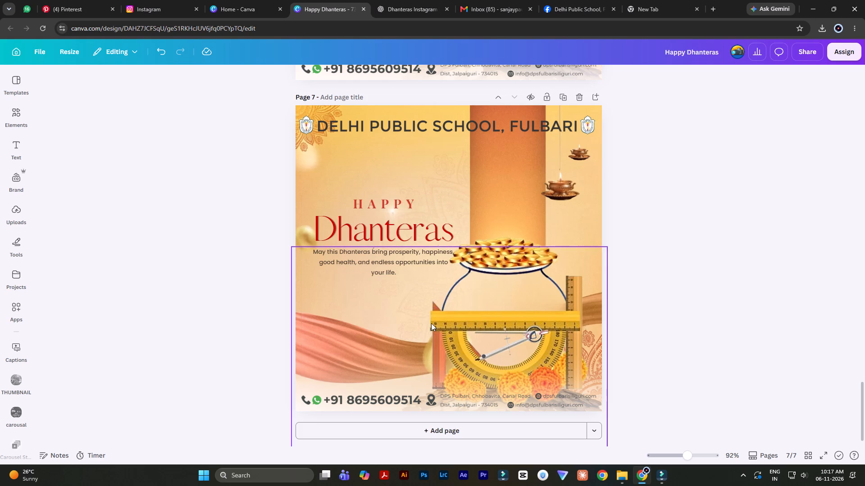
double_click(659, 202)
Download page 7 as a PNG into the Downloads folder, launching Photoshop while the file is being prepared.
click(813, 58)
click(703, 267)
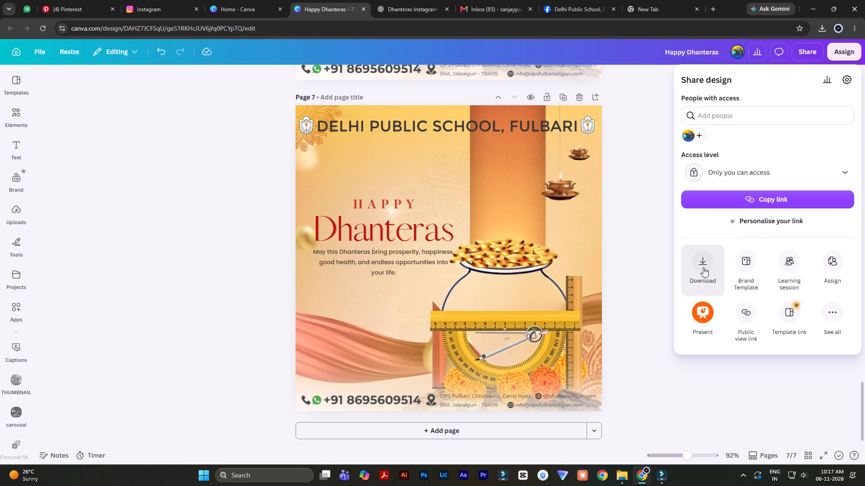
click(756, 264)
click(772, 292)
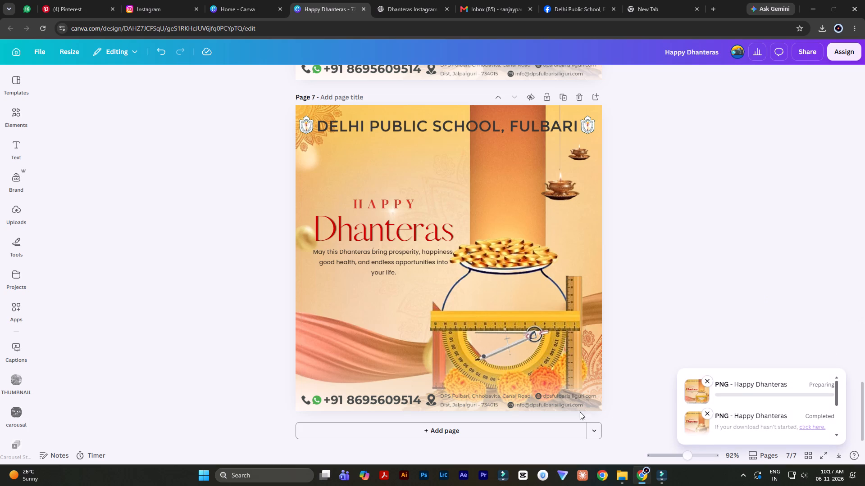
click(426, 478)
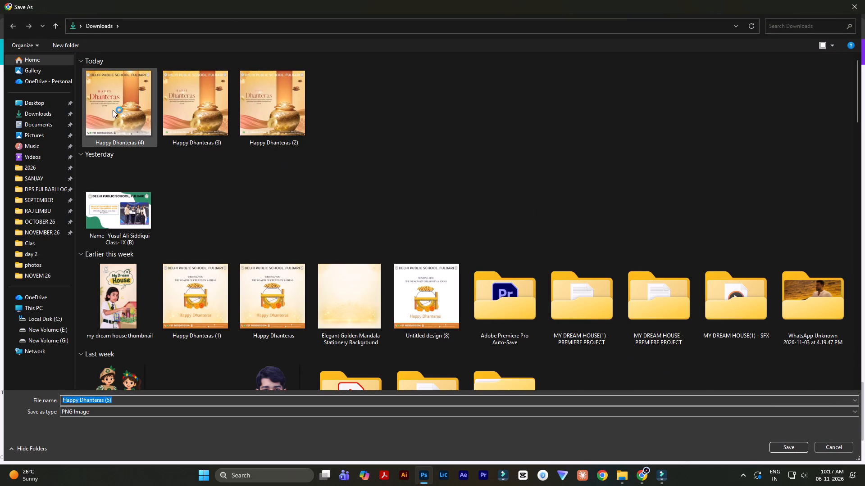
click(785, 449)
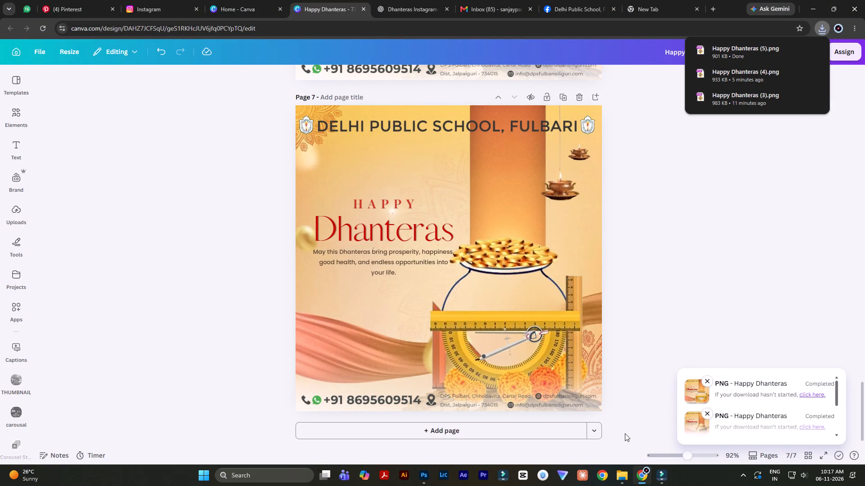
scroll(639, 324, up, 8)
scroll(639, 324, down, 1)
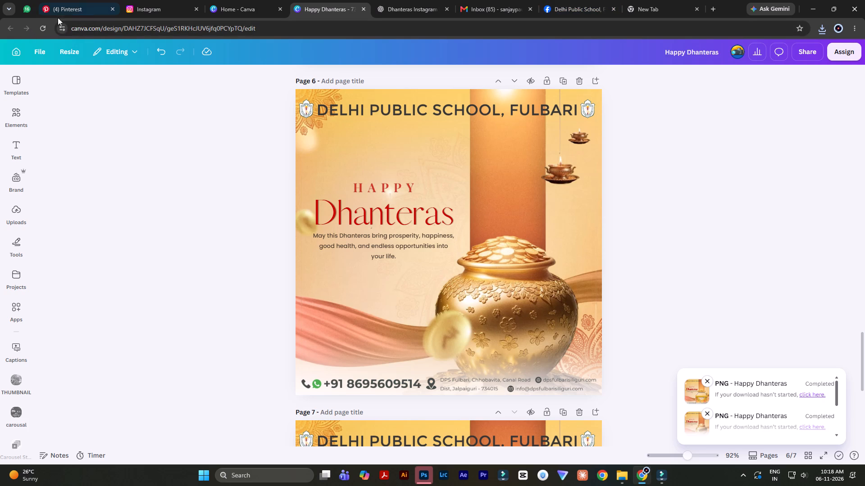
Switch to Pinterest and search for "school dhartaras post".
click(76, 7)
click(228, 60)
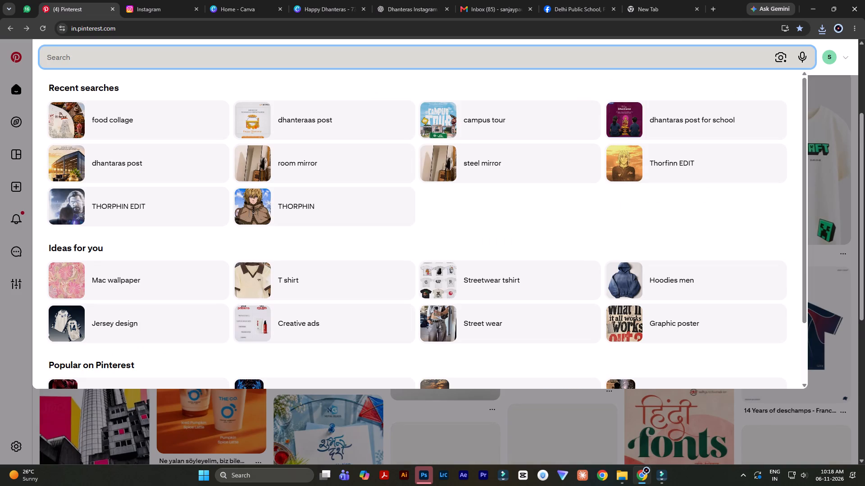
text(school)
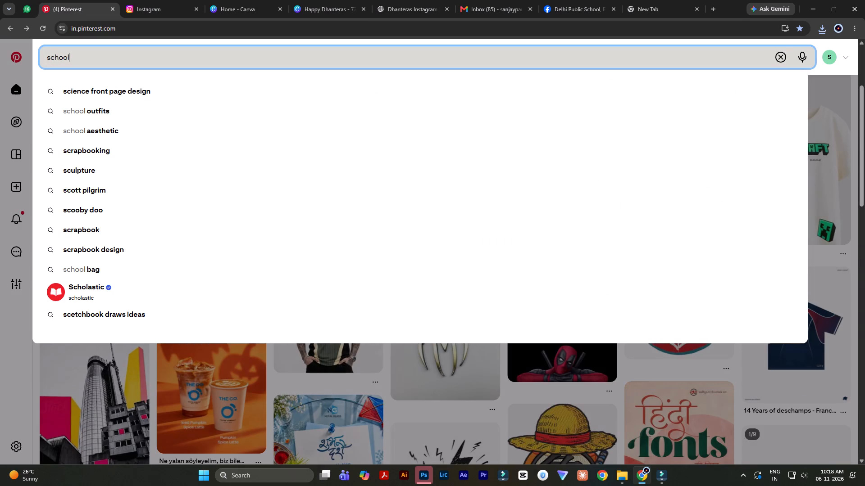
key(space)
text(dhartar)
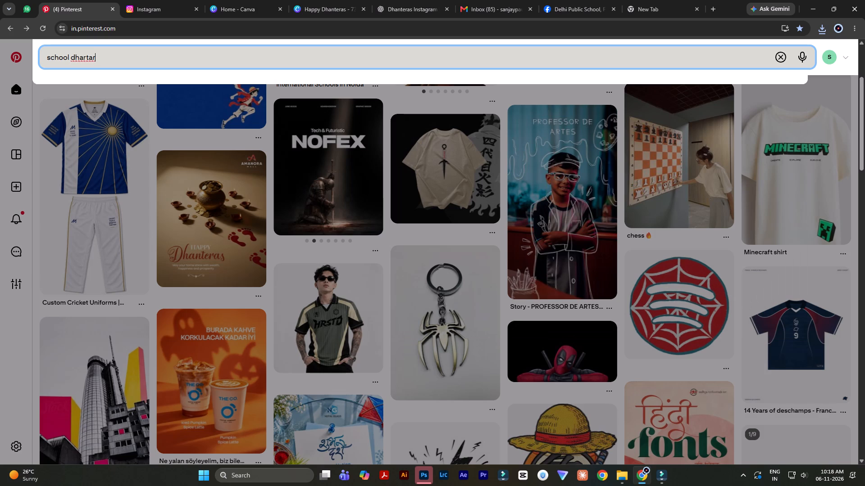
text(as post)
key(Return)
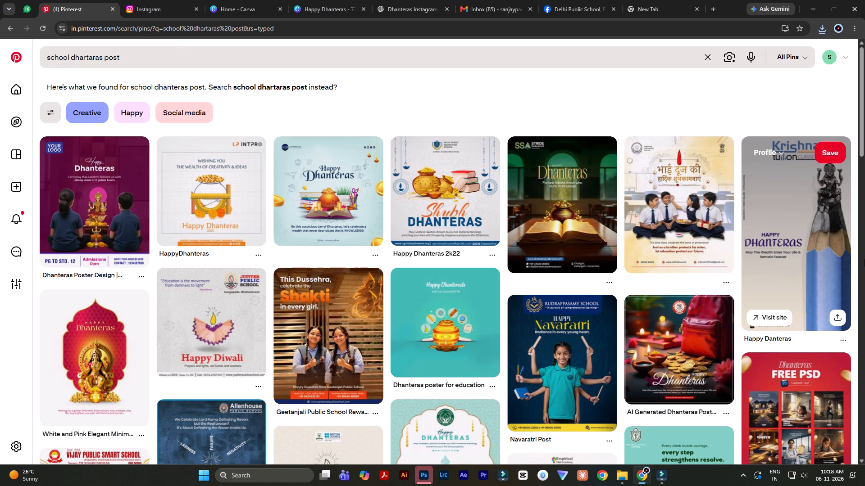
View the AI-generated Dhanteras school post with the red school bag and return to the search results.
scroll(864, 259, down, 2)
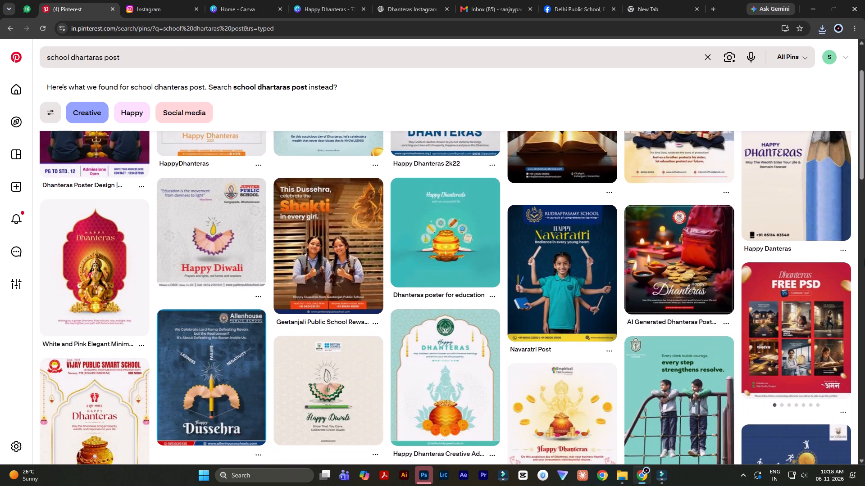
click(677, 271)
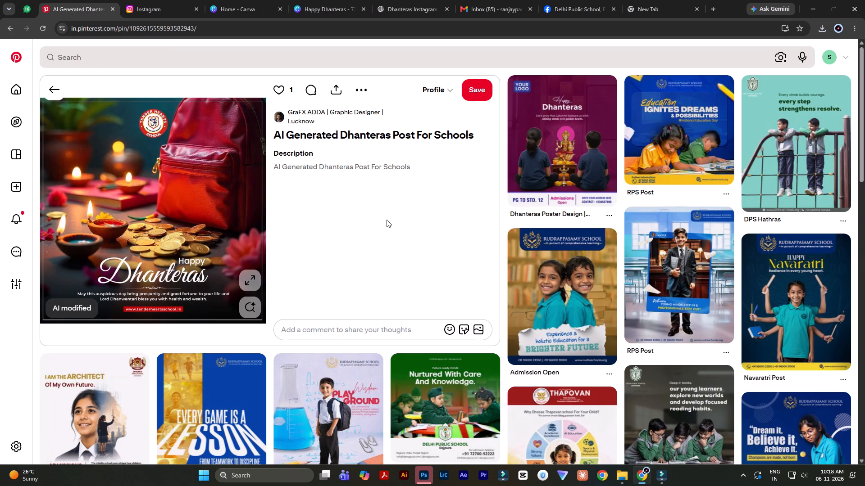
click(60, 93)
Browse further through the school post results for Dhanteras design ideas, and return to the Happy Dhanteras design in Canva.
scroll(864, 290, down, 1)
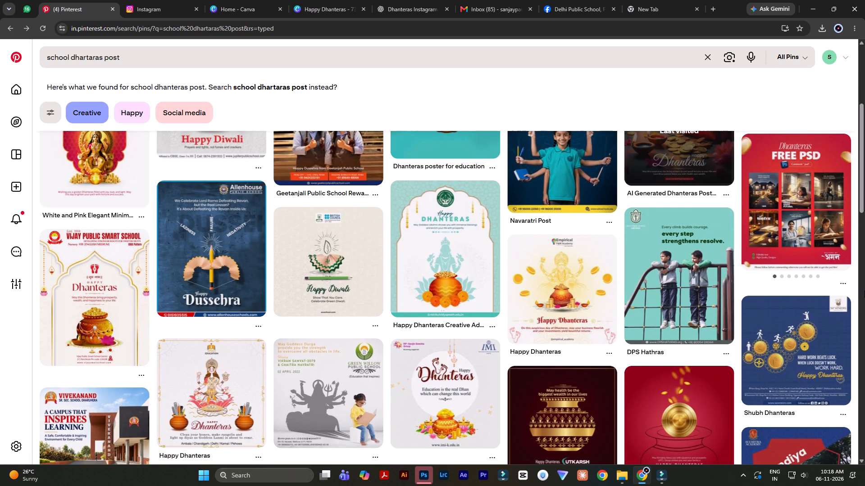
scroll(864, 290, down, 1)
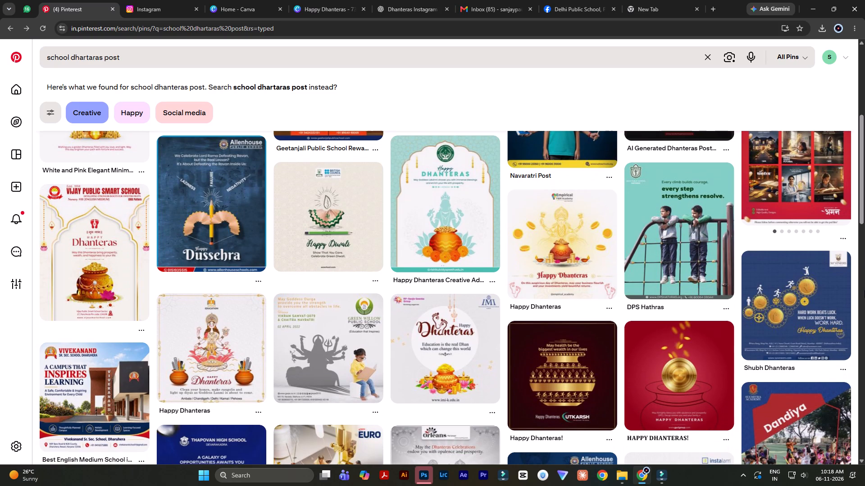
scroll(864, 290, down, 3)
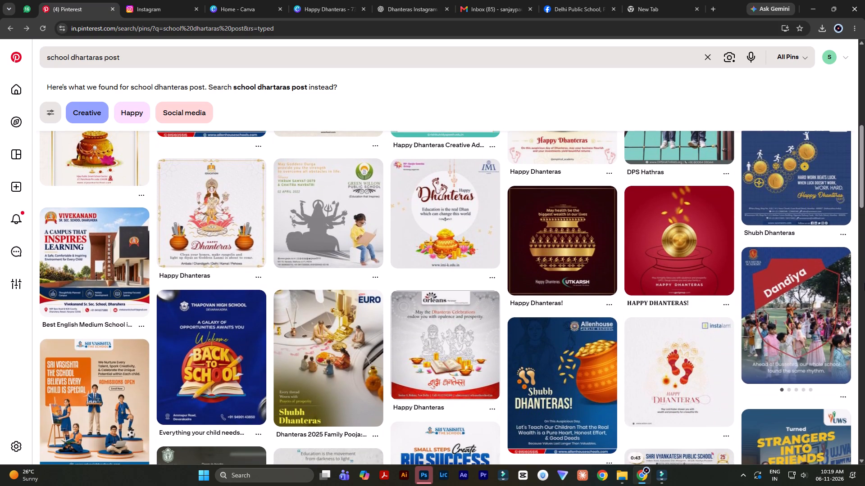
scroll(864, 283, down, 5)
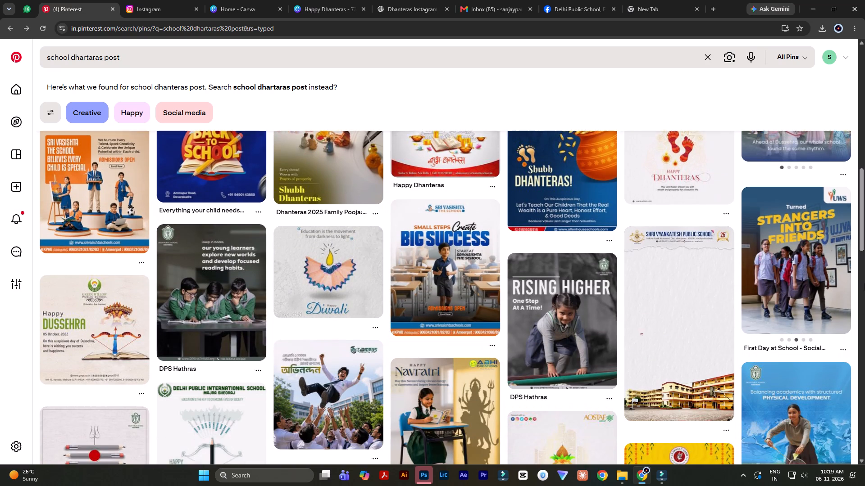
scroll(864, 283, down, 2)
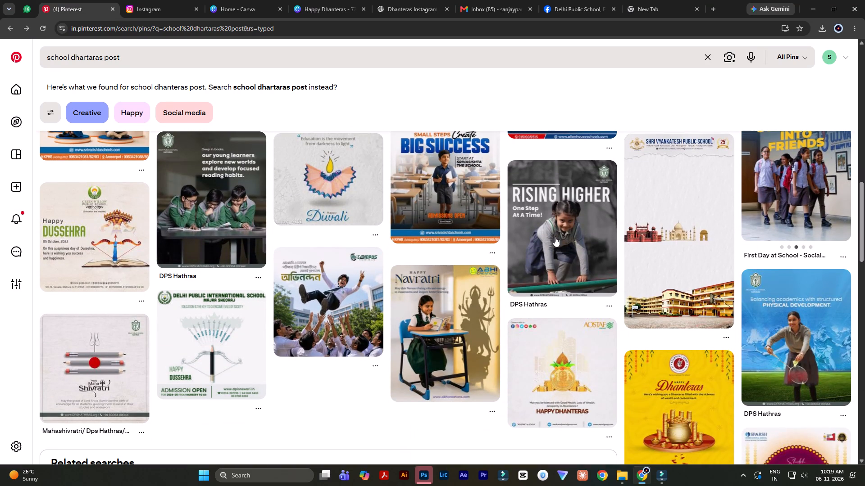
click(315, 8)
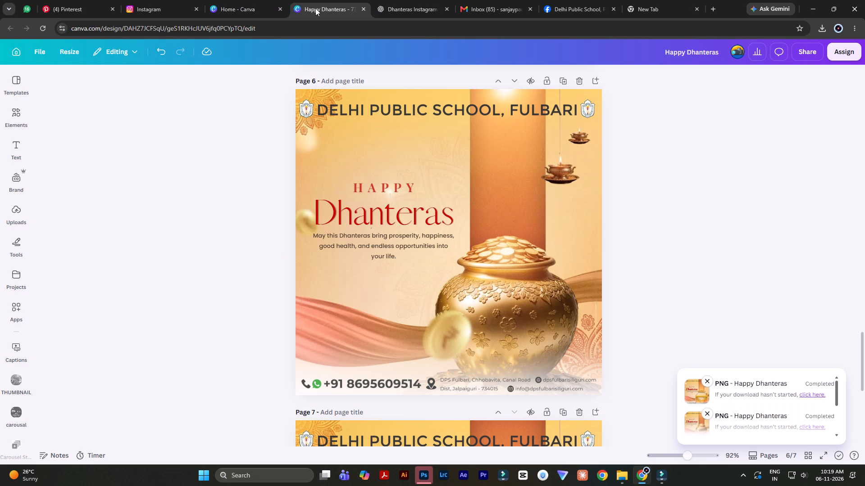
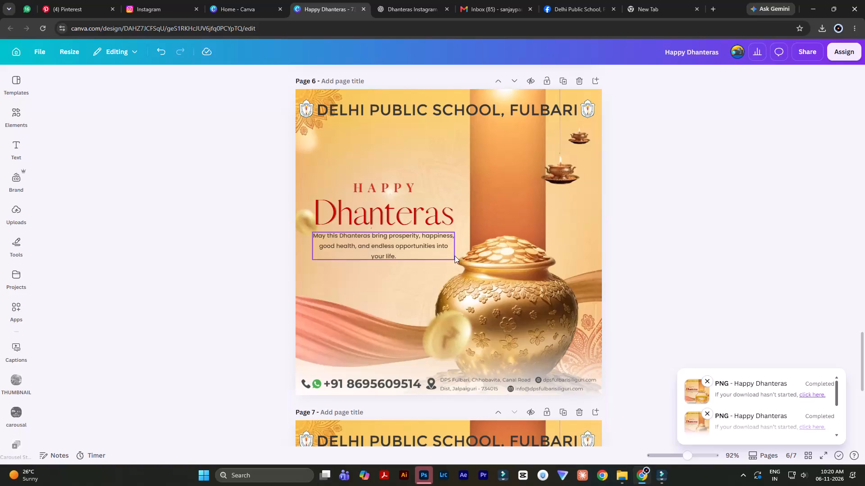
Switch to Pinterest and open the light-blue Happy Dhanteras pin with the pot on an open book from the search results.
click(63, 3)
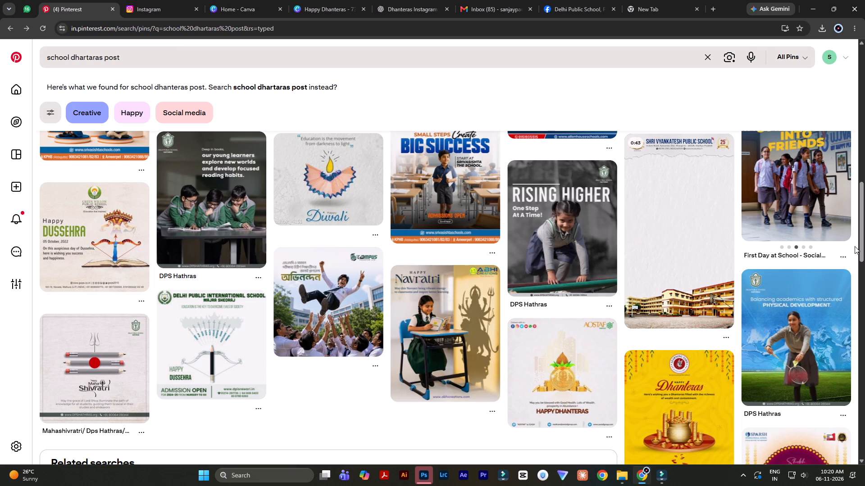
scroll(864, 256, up, 5)
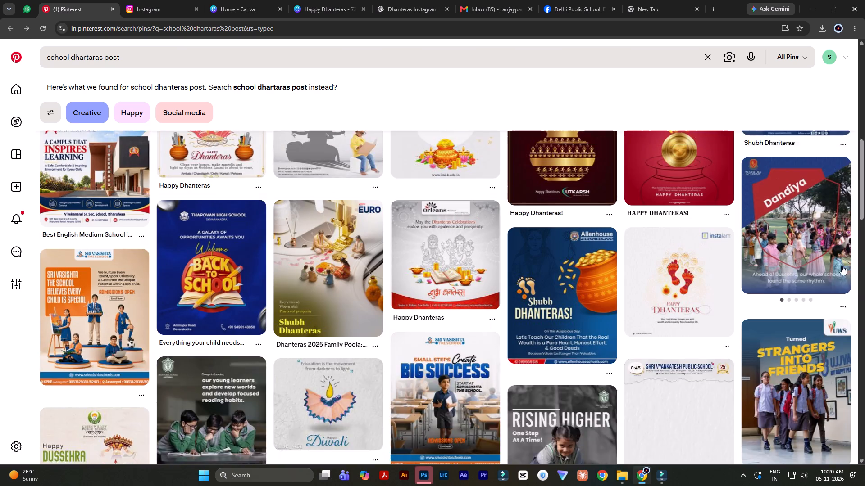
scroll(842, 265, up, 14)
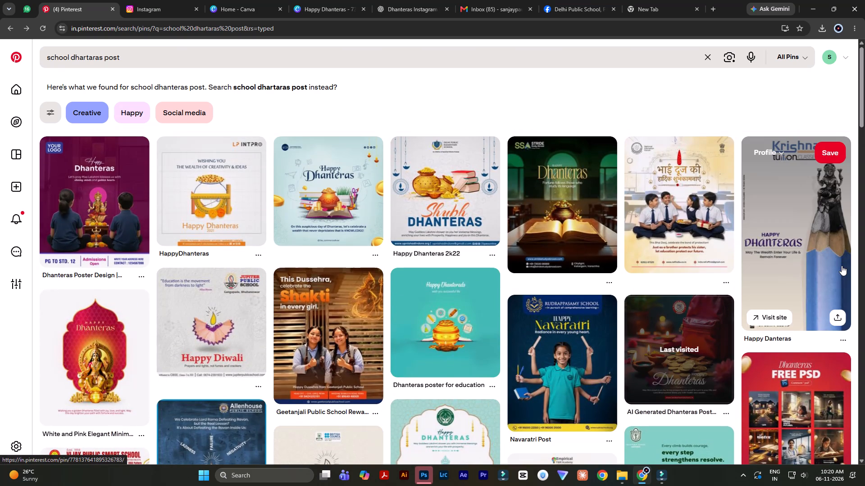
scroll(842, 265, up, 3)
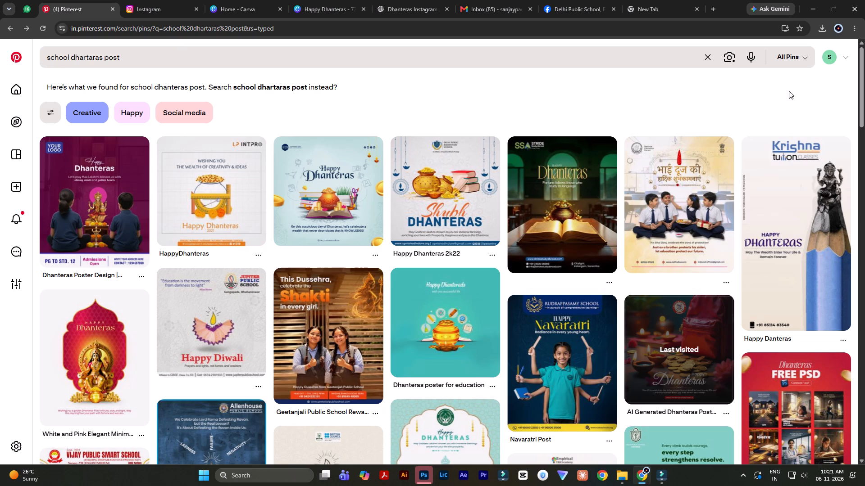
click(318, 214)
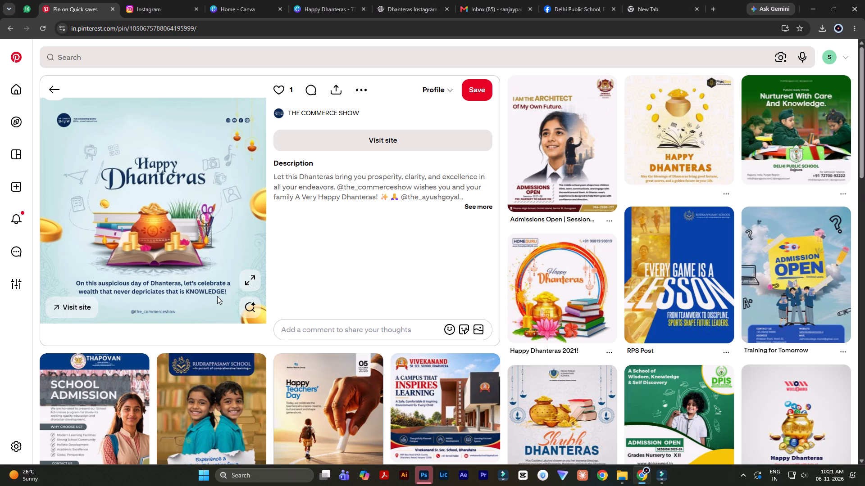
Review the page 7 pot version in the Canva design and return to the opened Pinterest pin.
click(317, 11)
scroll(423, 240, down, 11)
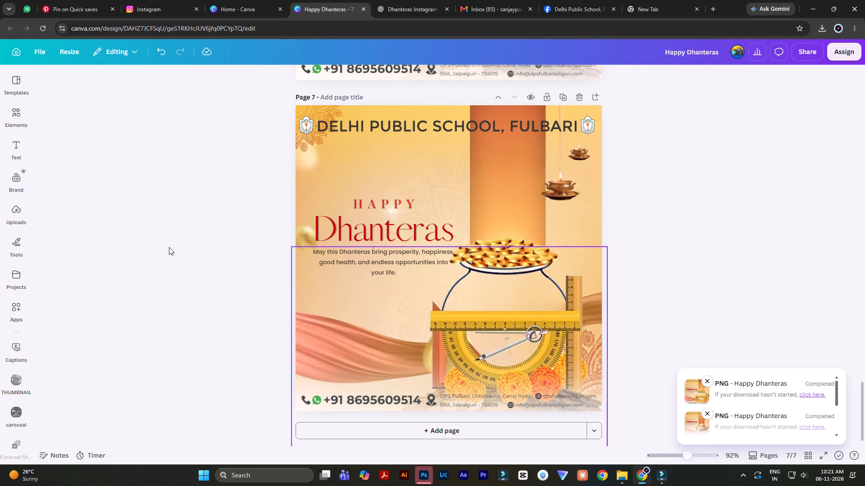
click(243, 8)
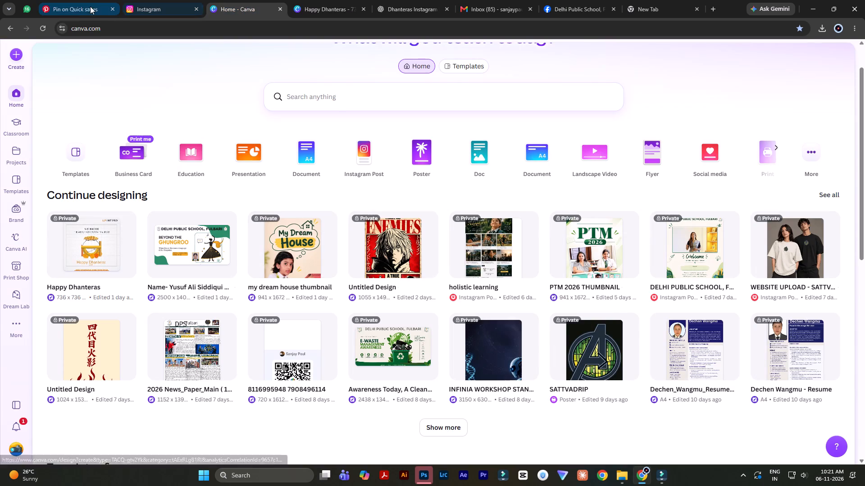
click(71, 5)
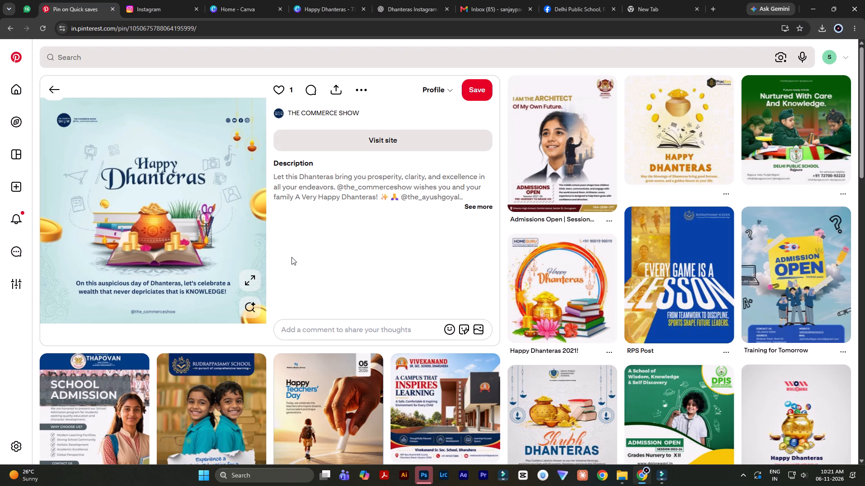
Return to the "school dhartaras post" results and browse further through them for school-themed Dhanteras design ideas.
click(57, 93)
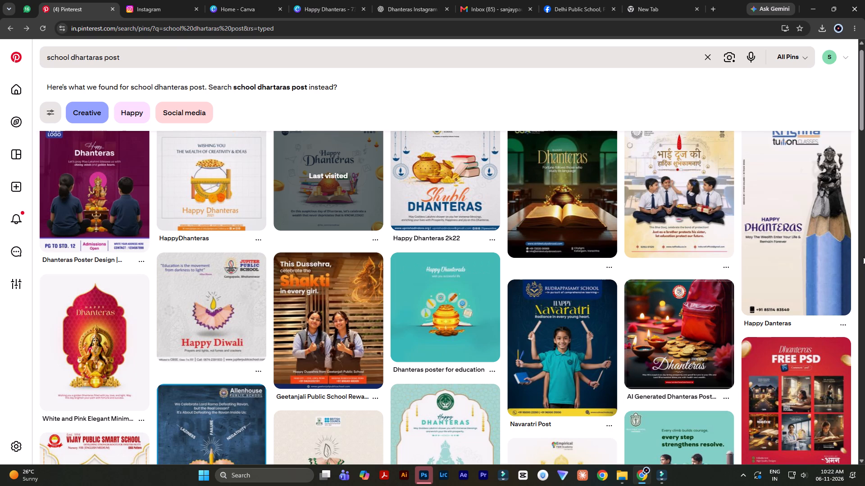
scroll(863, 257, down, 4)
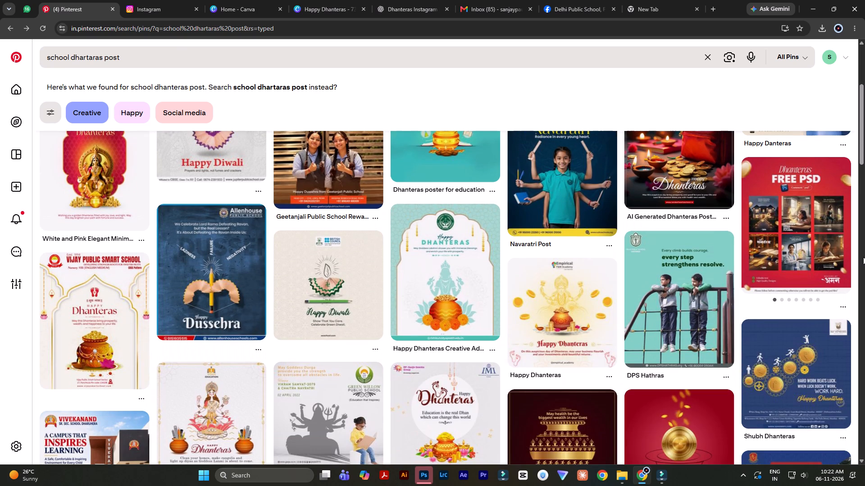
scroll(863, 257, down, 3)
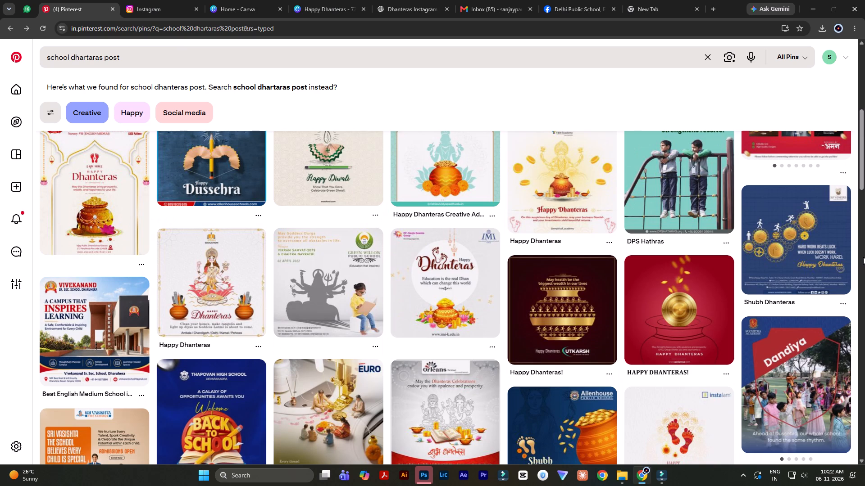
scroll(863, 257, down, 1)
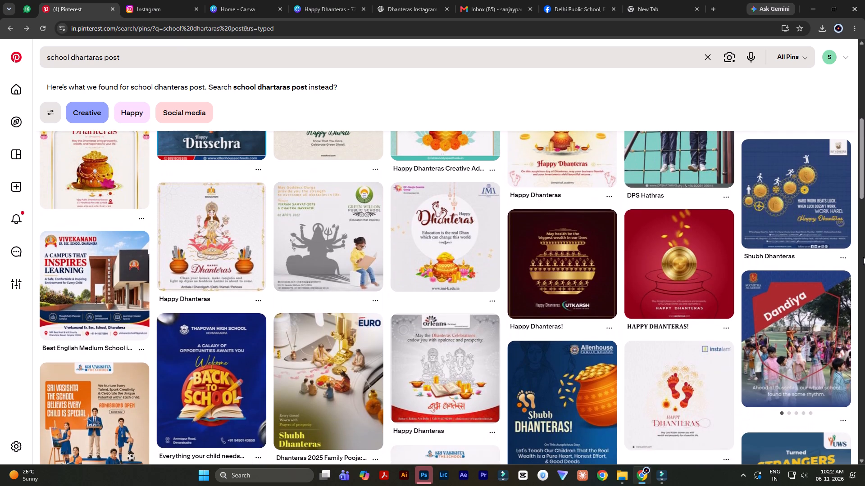
scroll(863, 257, down, 1)
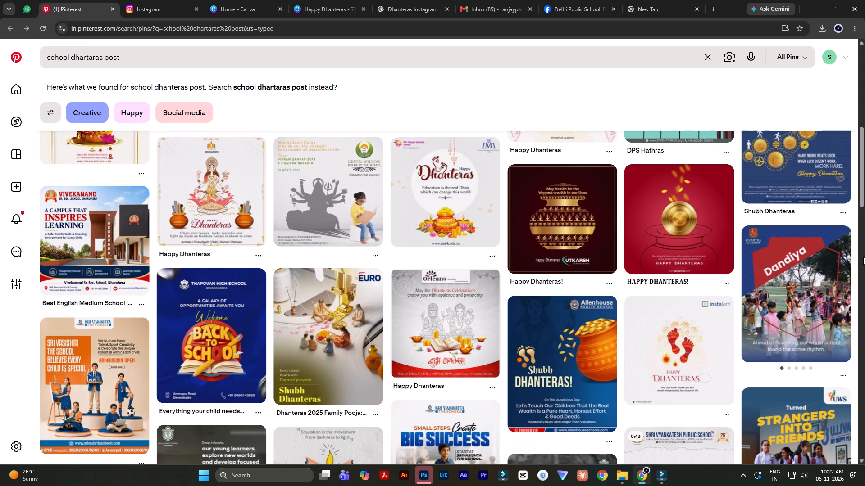
scroll(863, 257, down, 2)
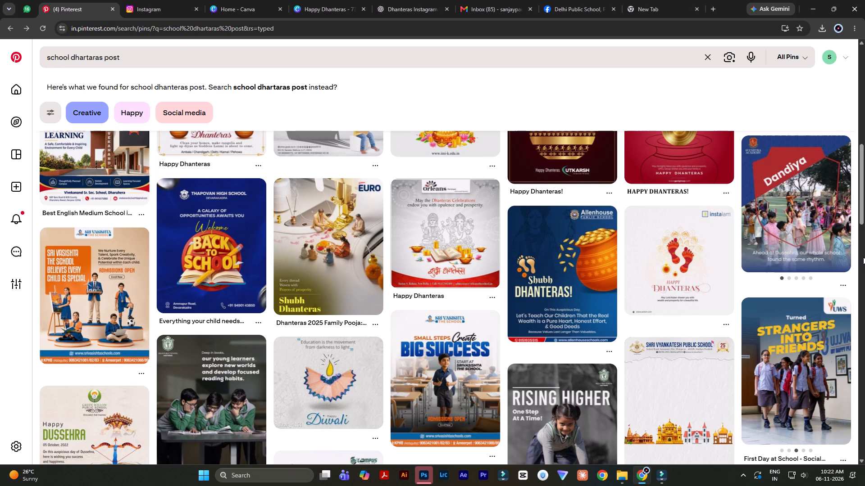
scroll(863, 257, down, 5)
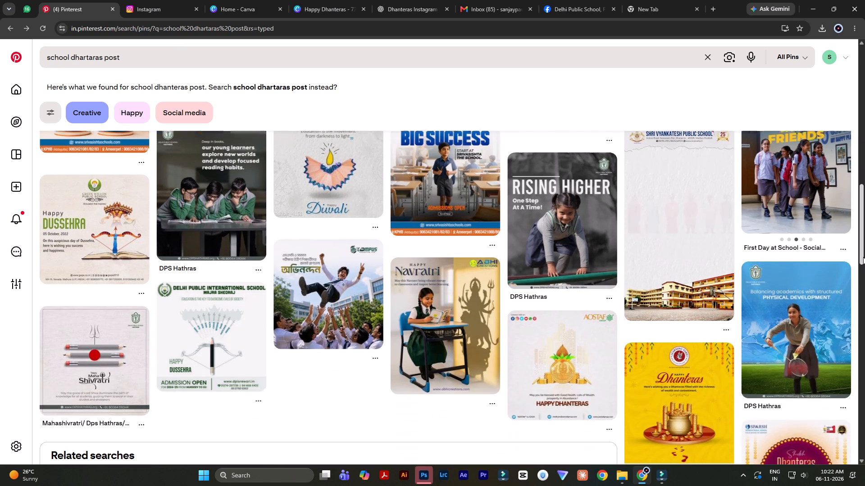
scroll(863, 257, down, 2)
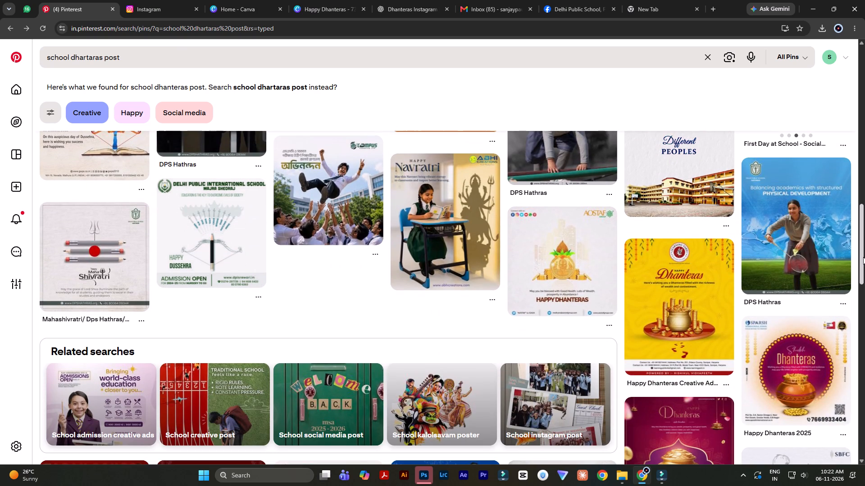
scroll(863, 257, down, 3)
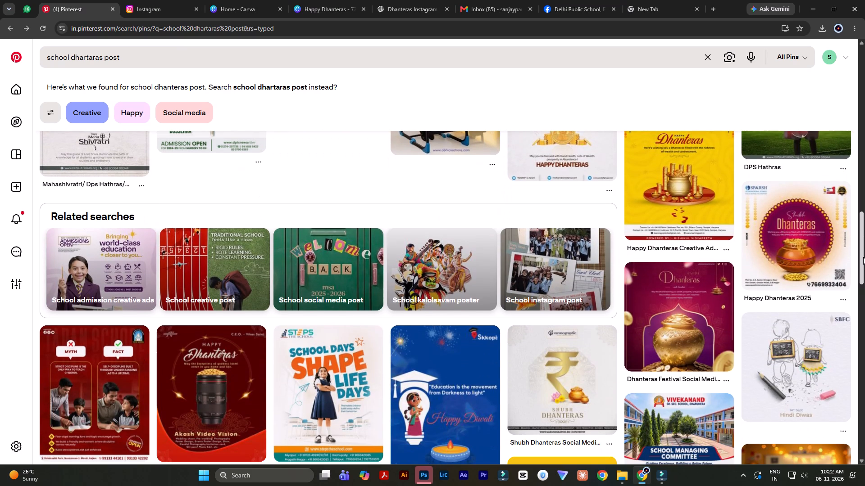
scroll(863, 257, down, 3)
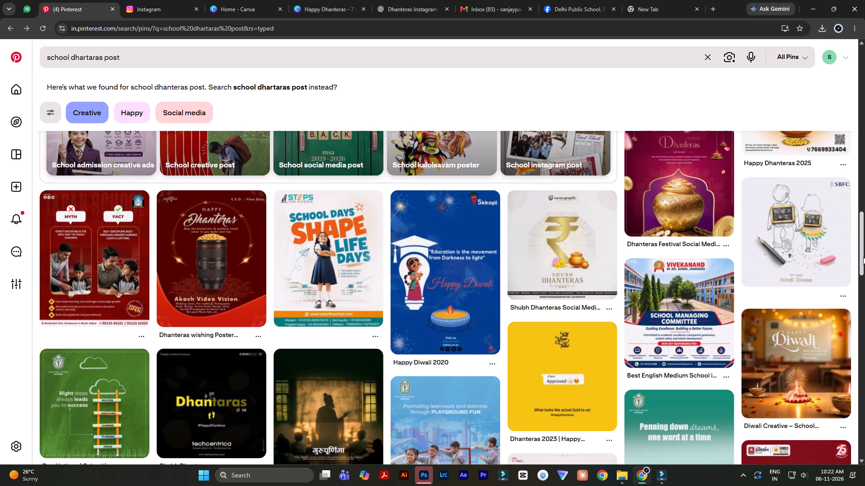
scroll(864, 270, down, 1)
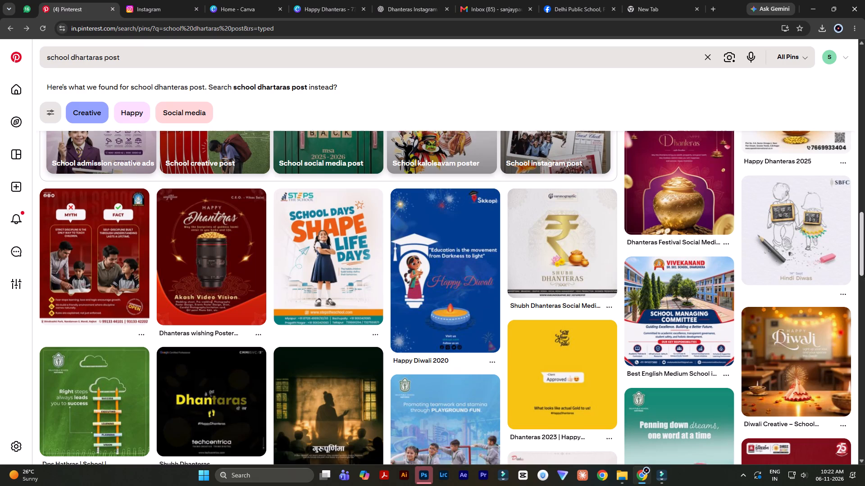
scroll(864, 270, down, 2)
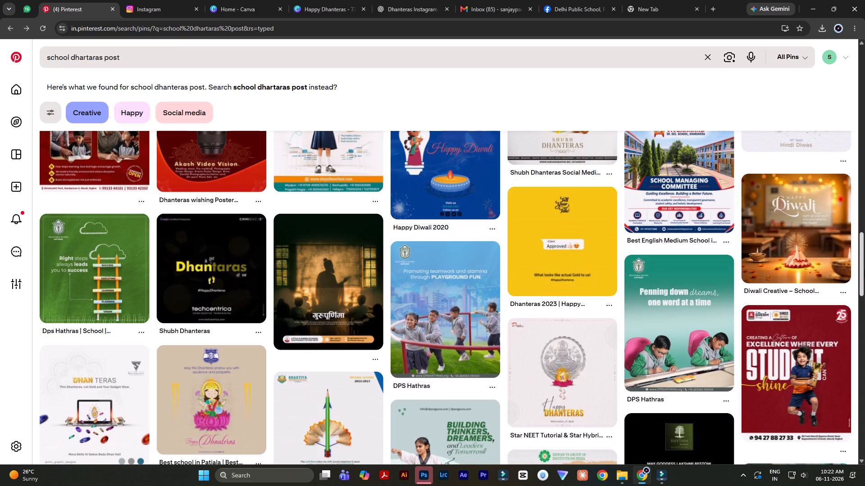
scroll(864, 270, up, 2)
scroll(864, 270, down, 3)
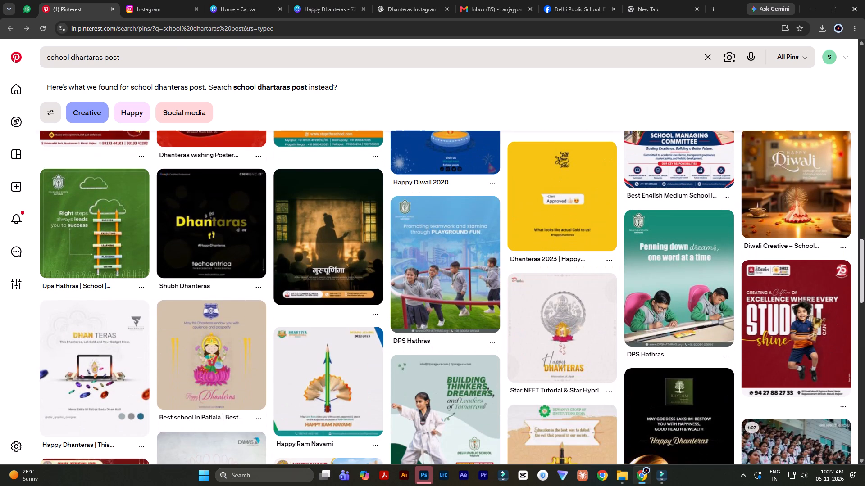
scroll(864, 270, down, 4)
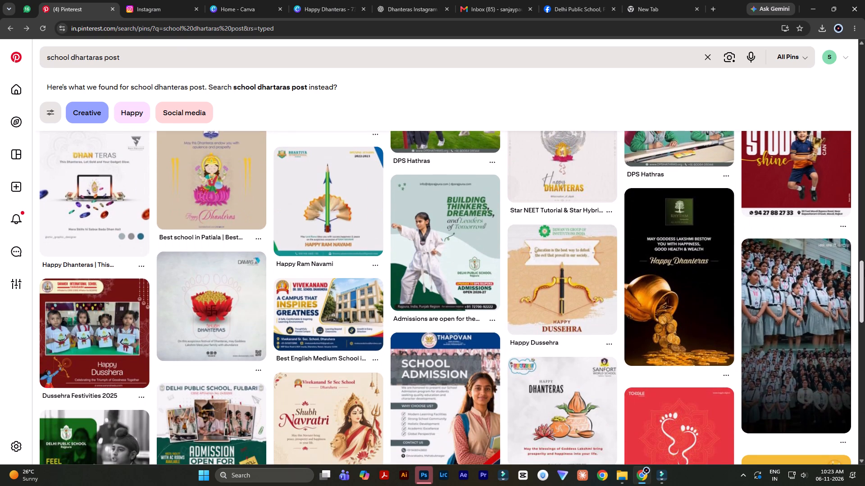
scroll(864, 270, down, 1)
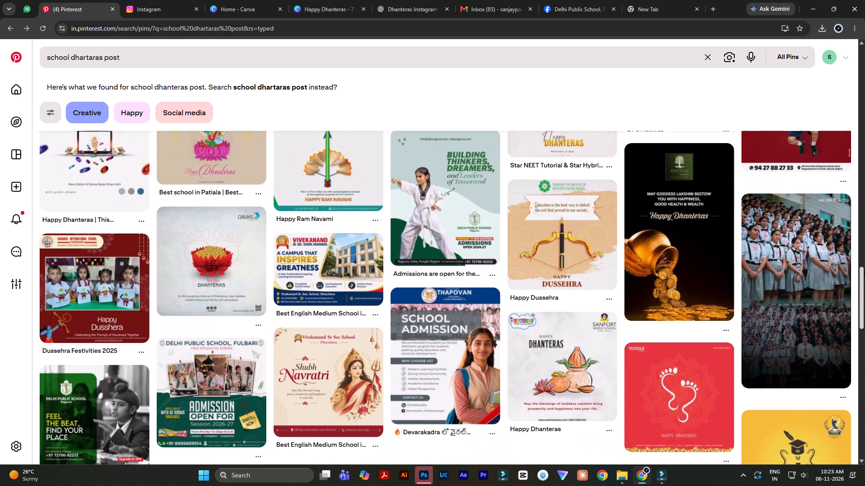
scroll(864, 270, down, 3)
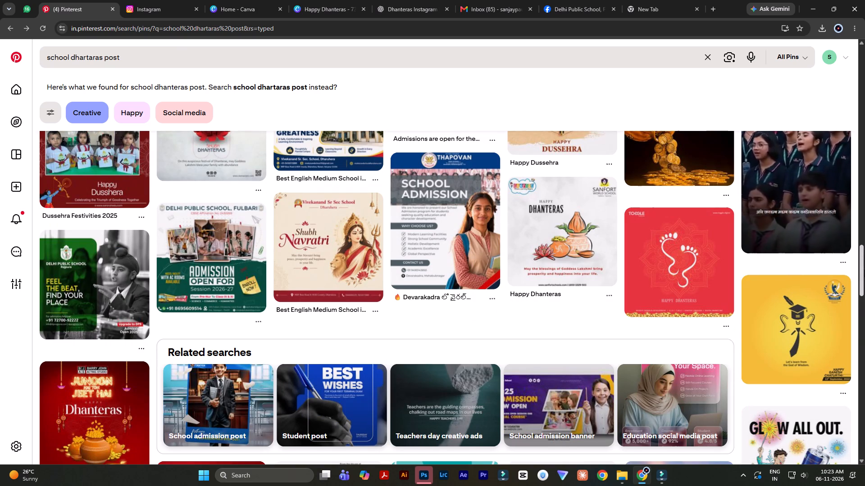
Browse further down the "school dhartaras post" results on Pinterest, examining the school and festival post designs for Dhanteras ideas.
scroll(864, 270, down, 4)
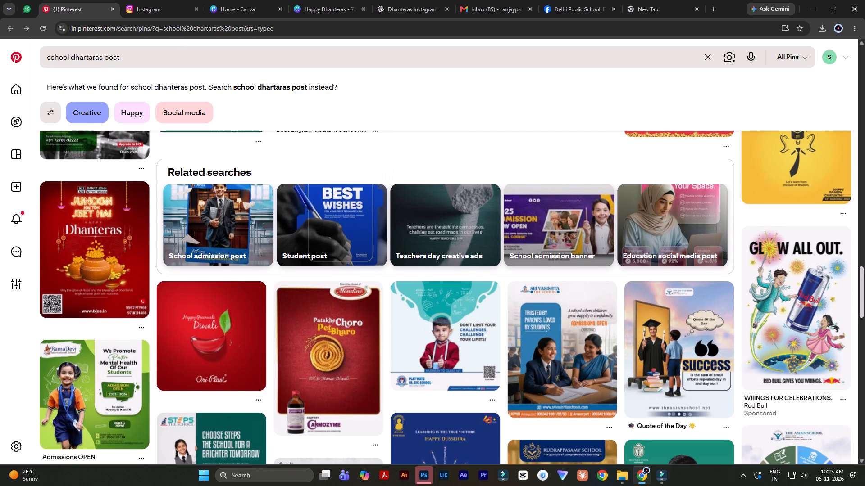
scroll(864, 270, down, 7)
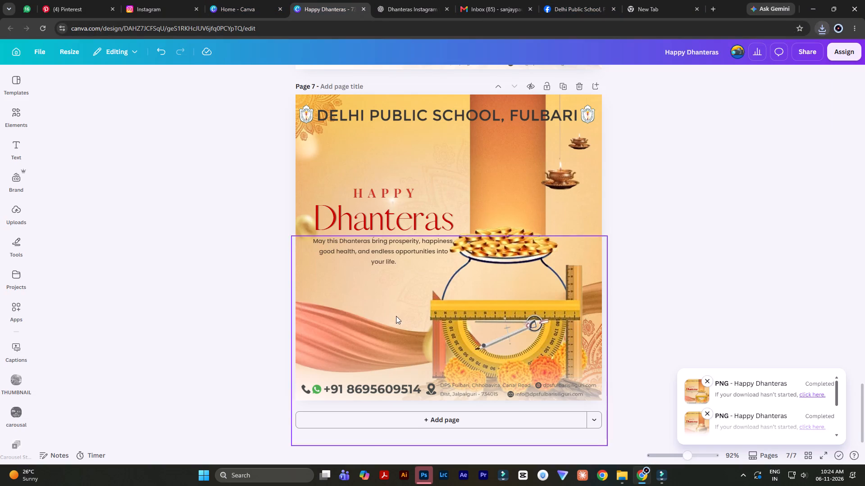
scroll(396, 316, down, 14)
click(388, 430)
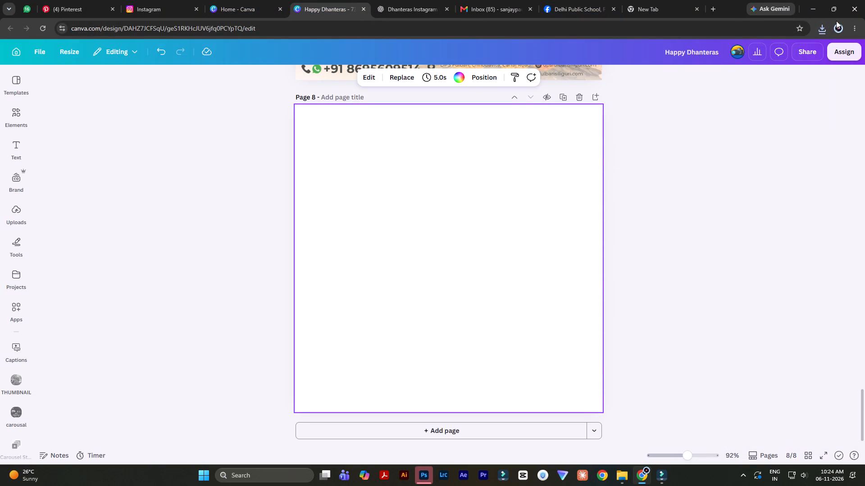
click(818, 26)
drag(730, 67, 432, 262)
click(83, 239)
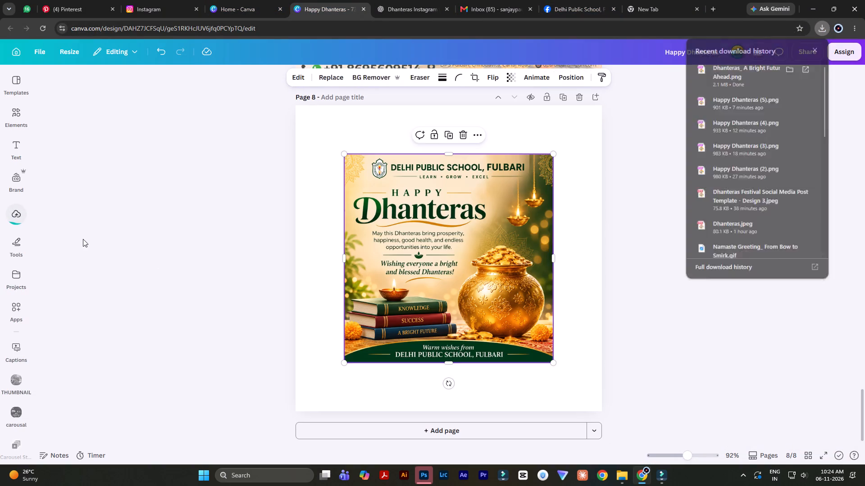
Align the placed image with the top-left corner of page 8 and enlarge it to fill the whole page.
click(373, 252)
drag(433, 251, 384, 202)
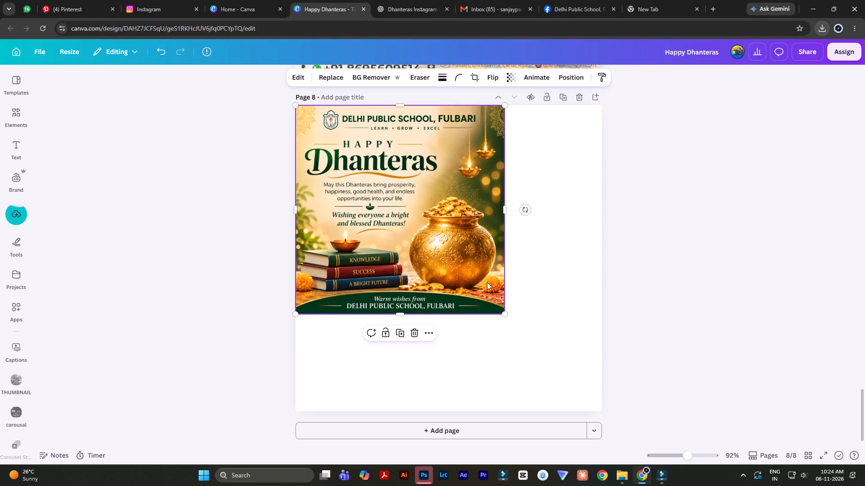
drag(505, 314, 636, 383)
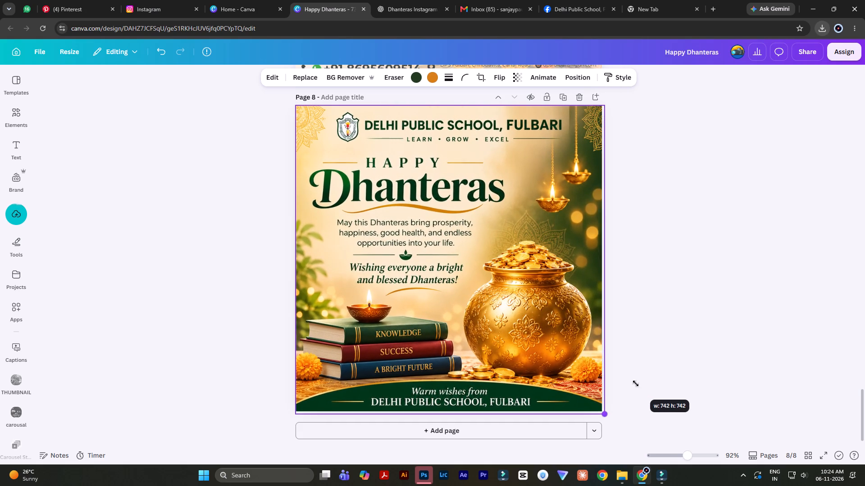
drag(636, 383, 632, 381)
click(646, 328)
Split the page 8 image into separate editable layers with Magic Layers.
click(437, 239)
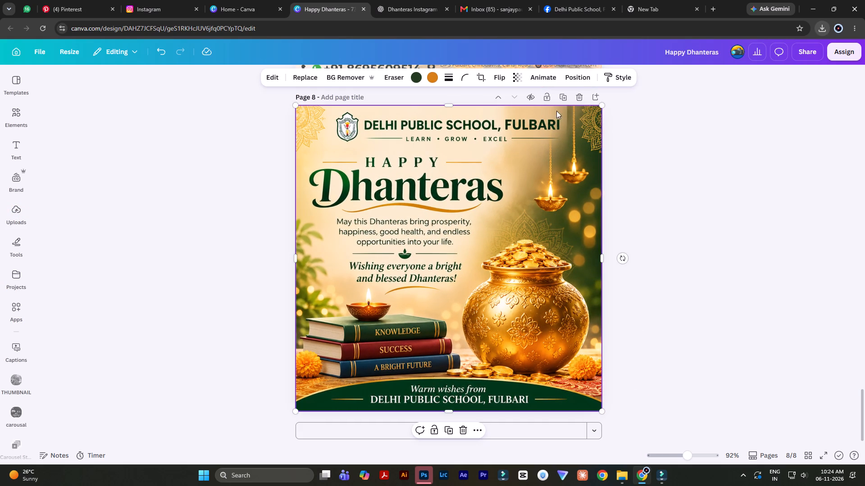
click(271, 83)
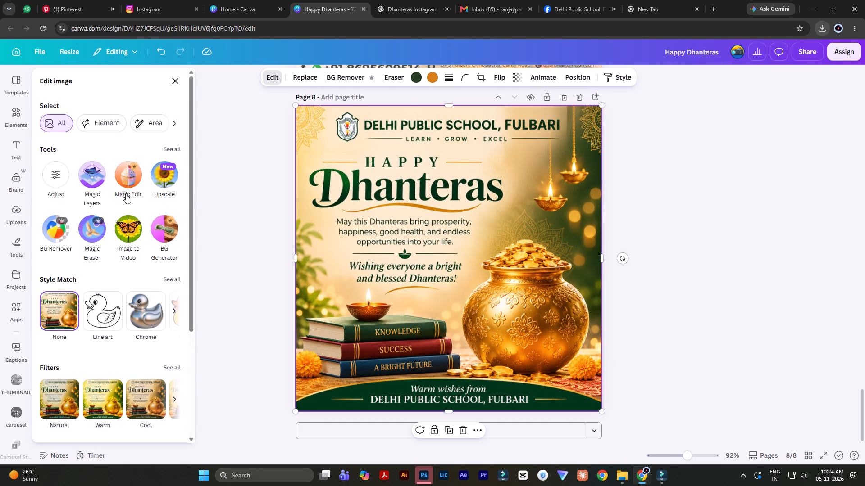
click(95, 169)
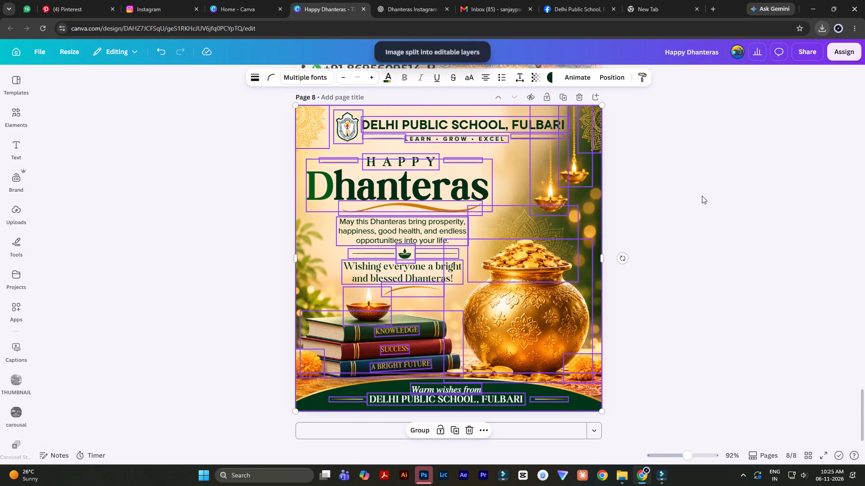
double_click(702, 196)
double_click(702, 196)
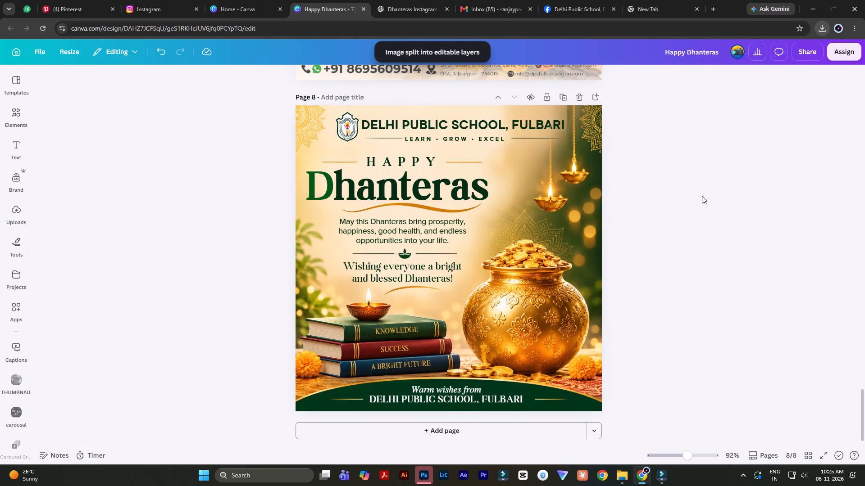
Delete the "LEARN • GROW • EXCEL" tagline and the two thin lines beside it below the school name.
click(418, 139)
key(BackSpace)
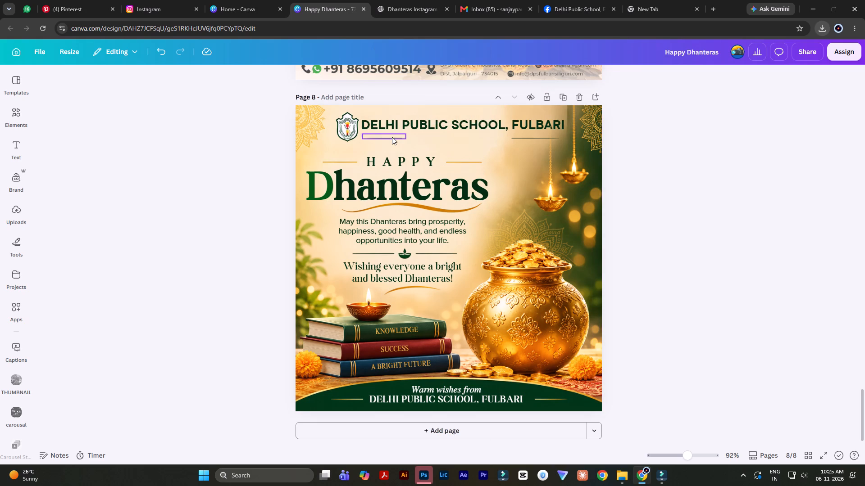
click(392, 137)
key(BackSpace)
click(522, 137)
key(BackSpace)
Retype the initial "D" of the Dhanteras heading so it matches the dark green of the other letters.
double_click(330, 190)
click(333, 189)
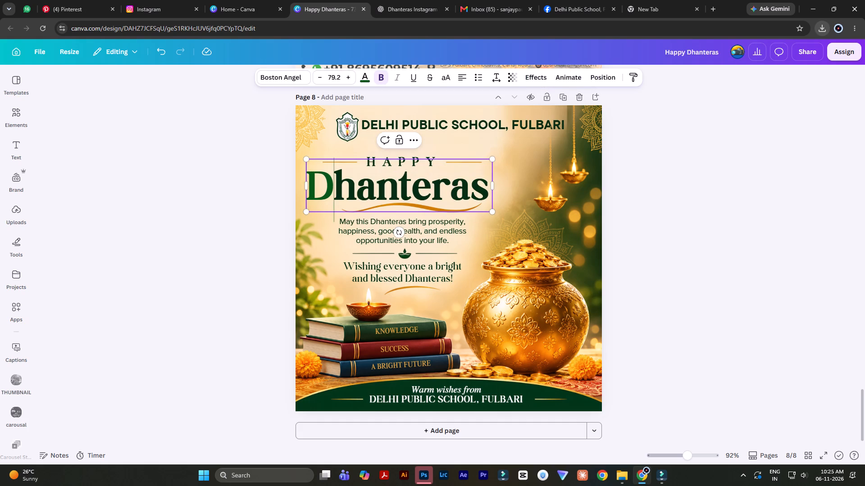
key(BackSpace)
key(shift+d)
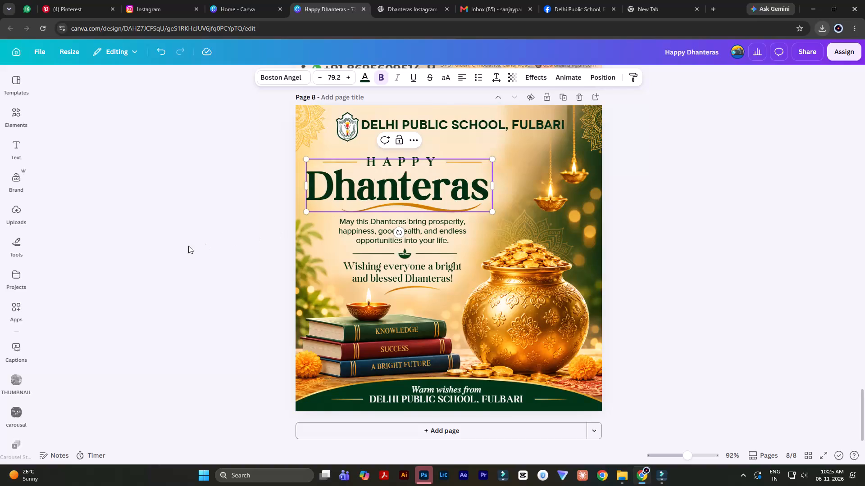
double_click(188, 246)
Shift the Dhanteras heading slightly right so it is centred with HAPPY and the message text.
drag(396, 190, 402, 189)
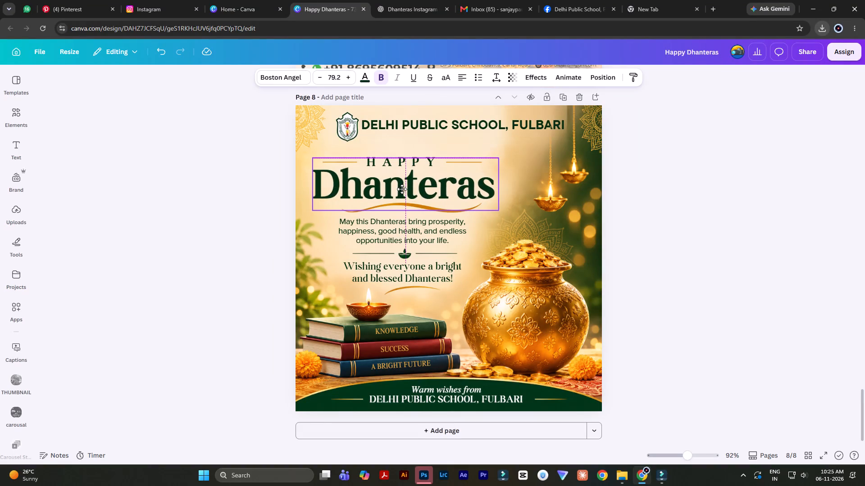
drag(402, 189, 402, 189)
triple_click(214, 226)
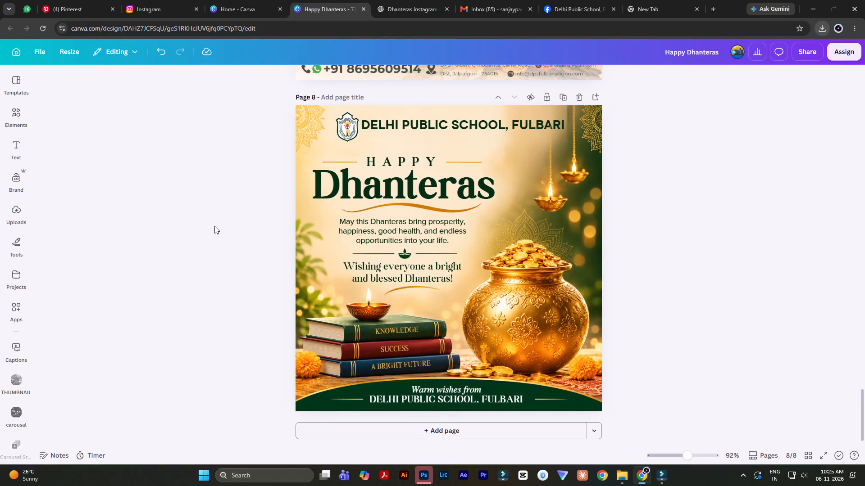
Delete the curved gold line directly beneath the Dhanteras heading.
click(429, 211)
click(420, 184)
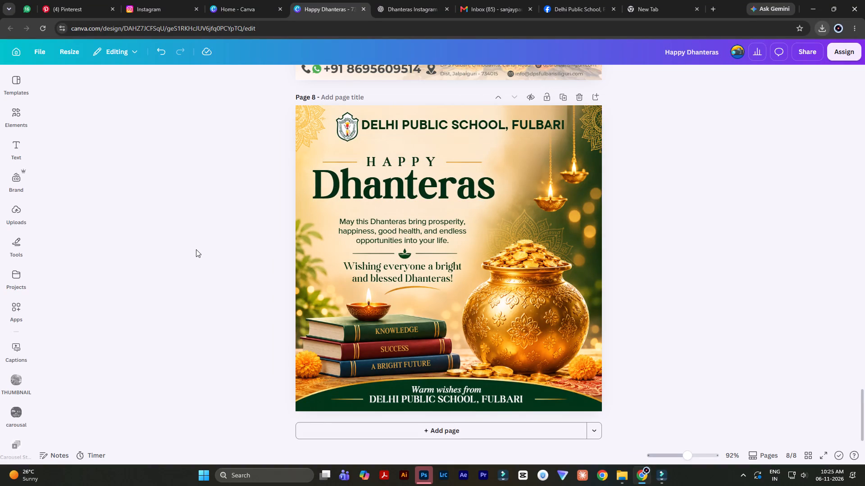
double_click(196, 249)
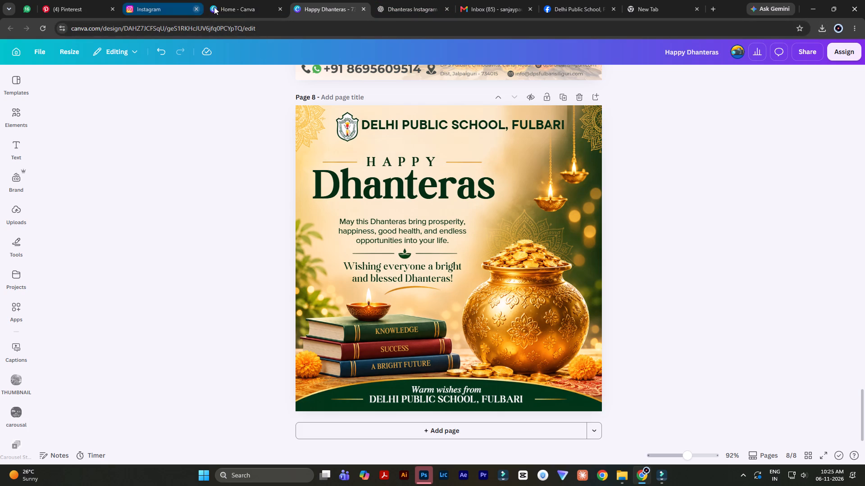
Return to the Pinterest "school dhartaras post" results and open the last visited Happy Dhanteras pin by The Commerce Show.
click(240, 6)
click(55, 10)
scroll(157, 158, up, 2)
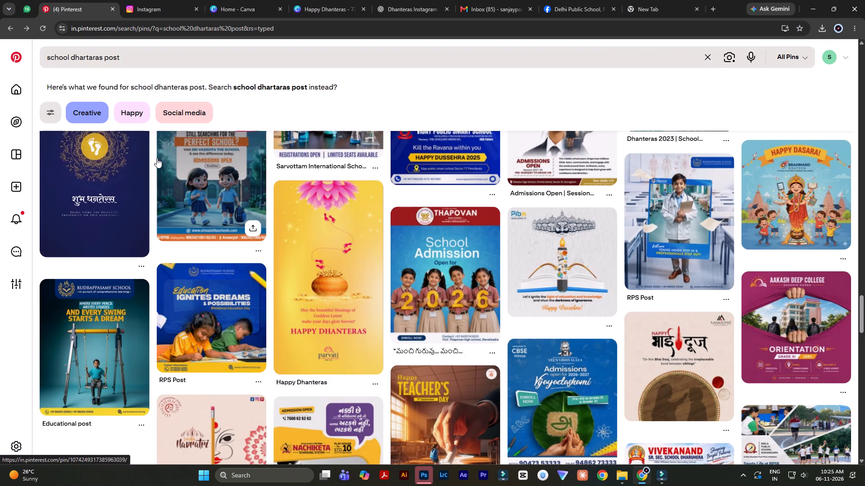
scroll(157, 158, up, 20)
scroll(157, 158, up, 20)
scroll(157, 158, up, 6)
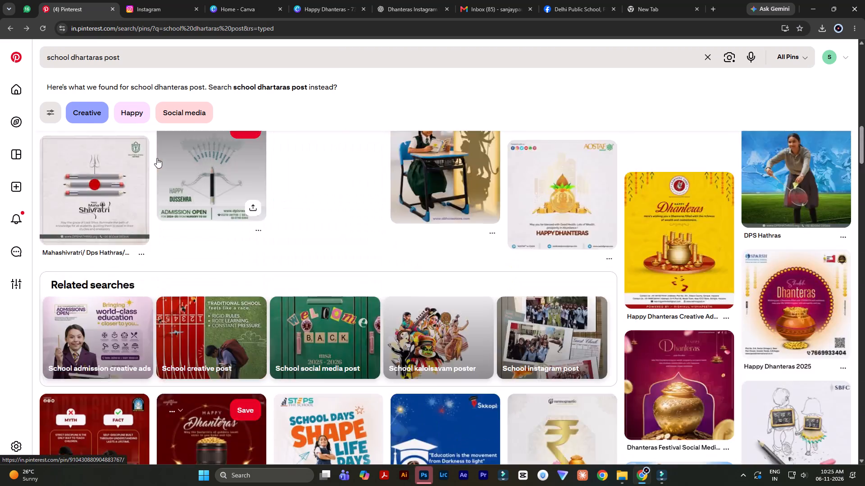
scroll(157, 158, up, 20)
scroll(157, 158, up, 7)
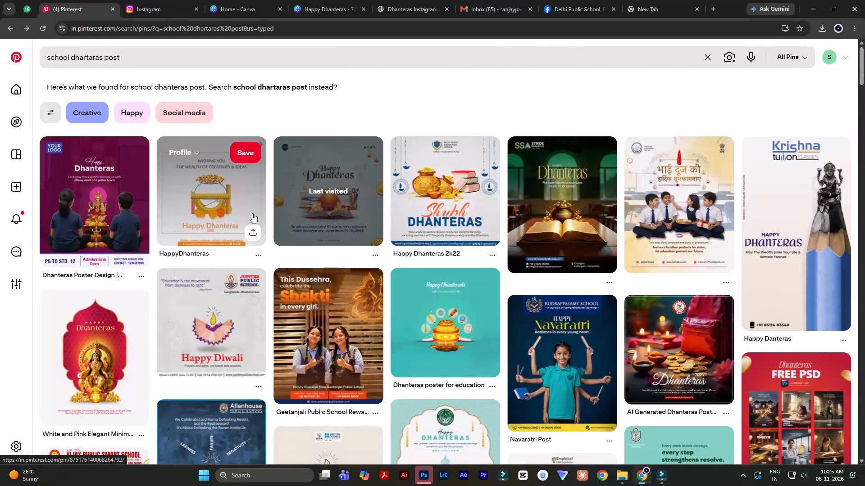
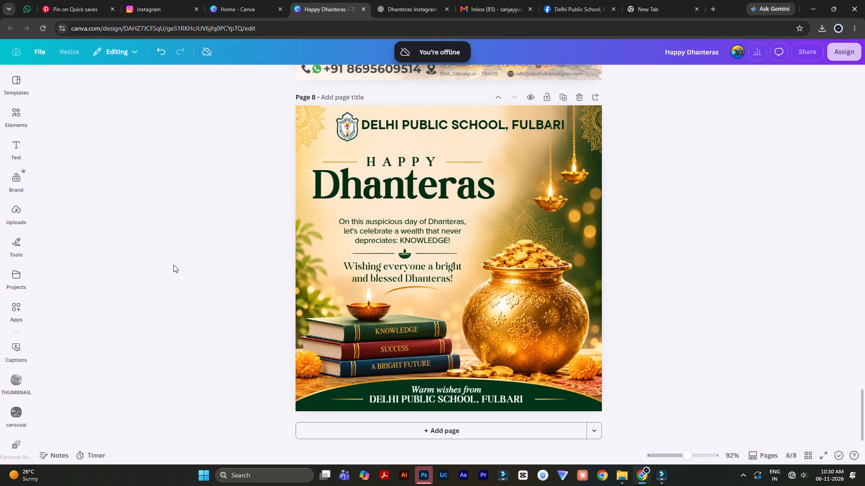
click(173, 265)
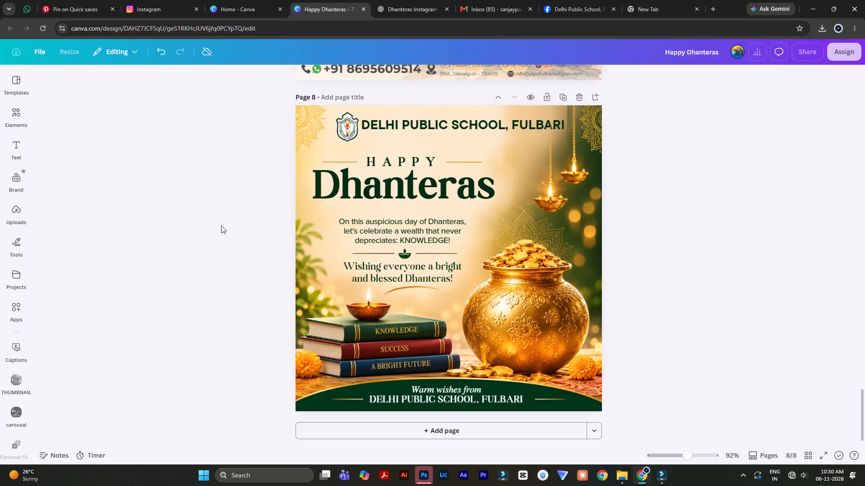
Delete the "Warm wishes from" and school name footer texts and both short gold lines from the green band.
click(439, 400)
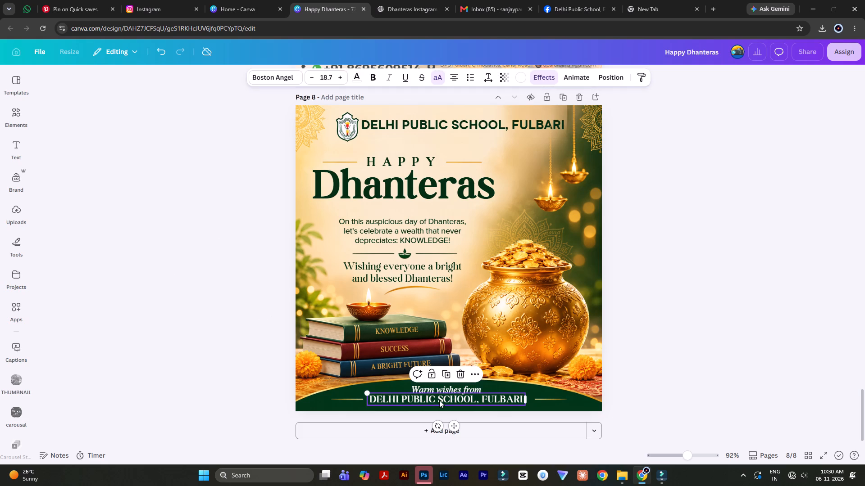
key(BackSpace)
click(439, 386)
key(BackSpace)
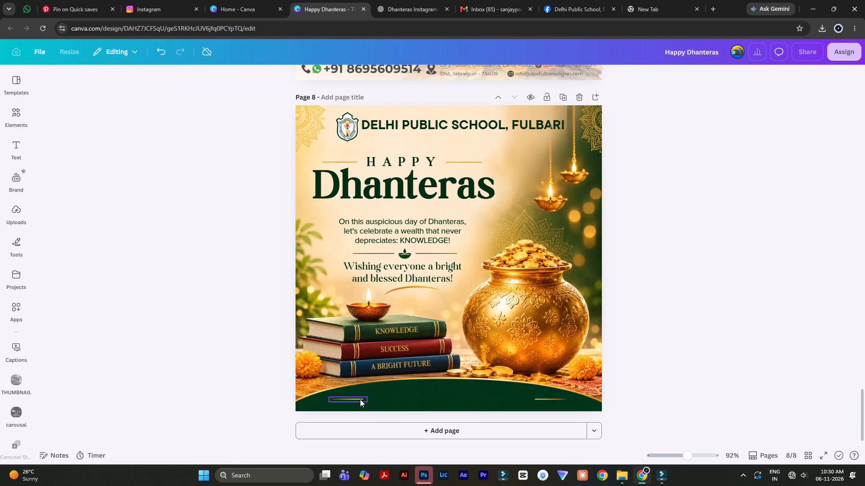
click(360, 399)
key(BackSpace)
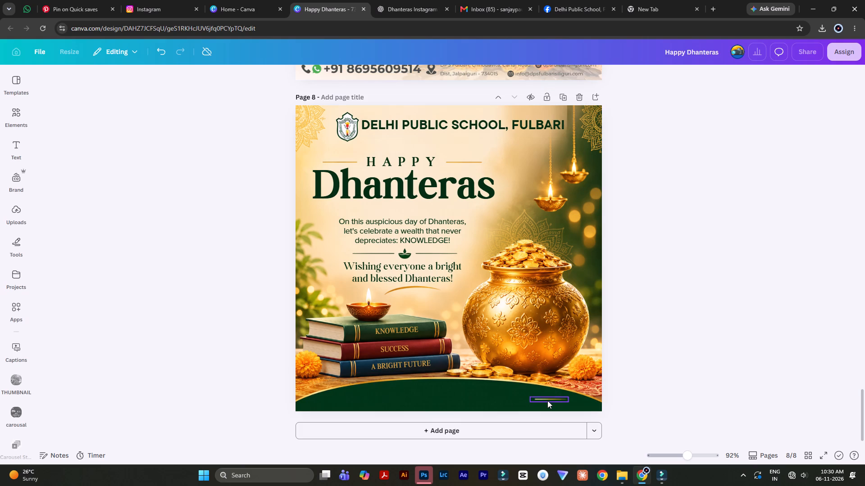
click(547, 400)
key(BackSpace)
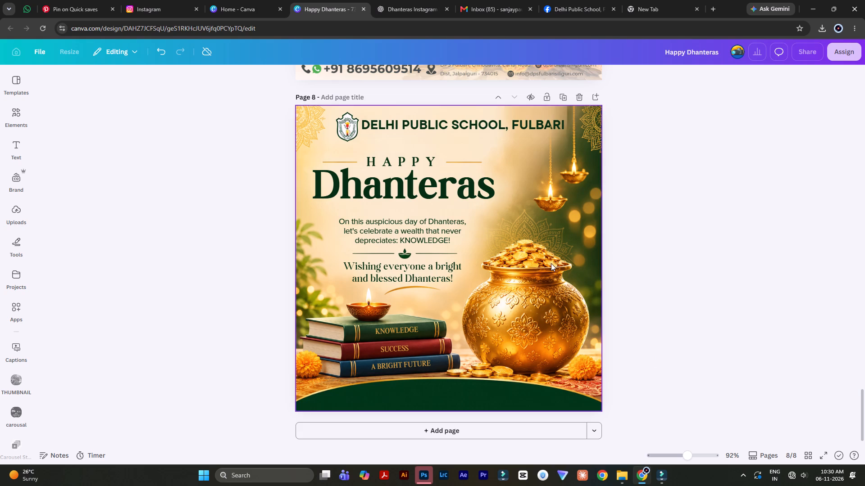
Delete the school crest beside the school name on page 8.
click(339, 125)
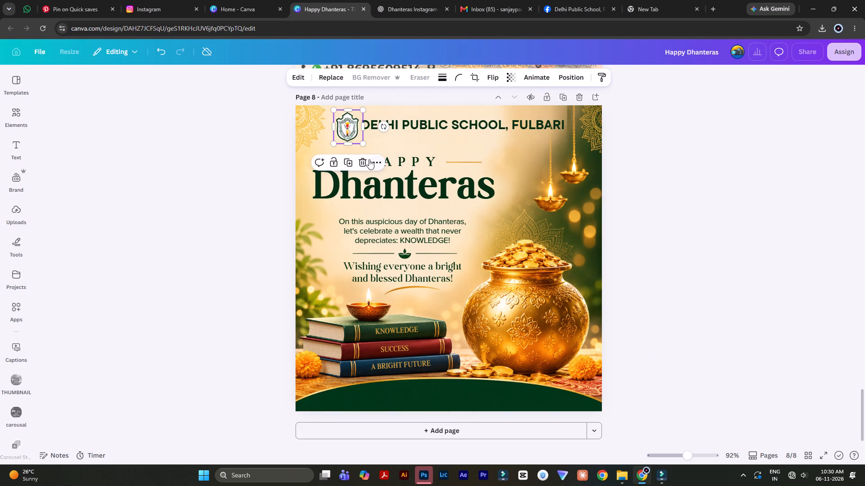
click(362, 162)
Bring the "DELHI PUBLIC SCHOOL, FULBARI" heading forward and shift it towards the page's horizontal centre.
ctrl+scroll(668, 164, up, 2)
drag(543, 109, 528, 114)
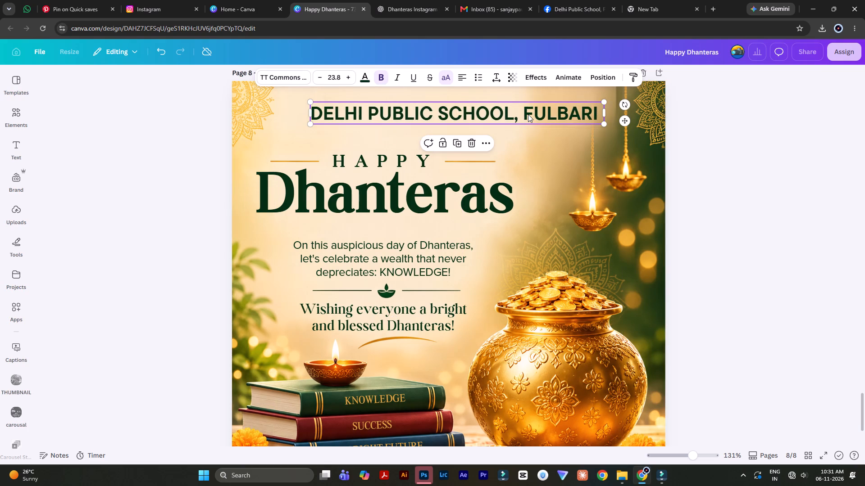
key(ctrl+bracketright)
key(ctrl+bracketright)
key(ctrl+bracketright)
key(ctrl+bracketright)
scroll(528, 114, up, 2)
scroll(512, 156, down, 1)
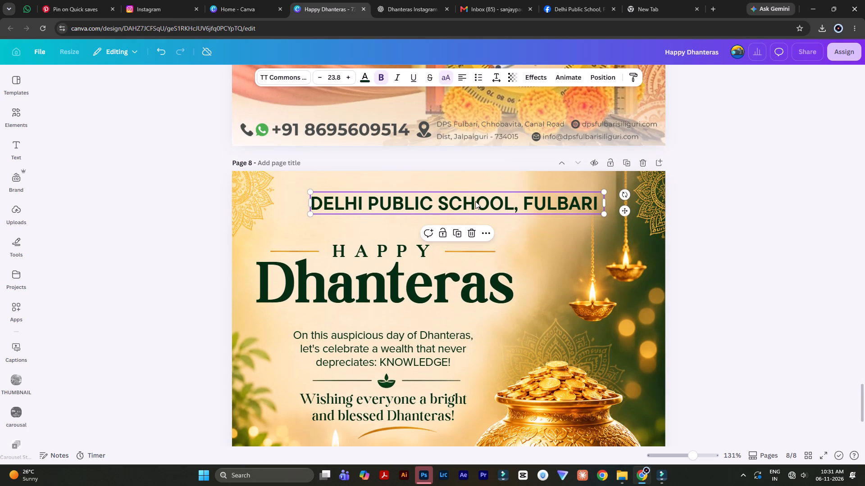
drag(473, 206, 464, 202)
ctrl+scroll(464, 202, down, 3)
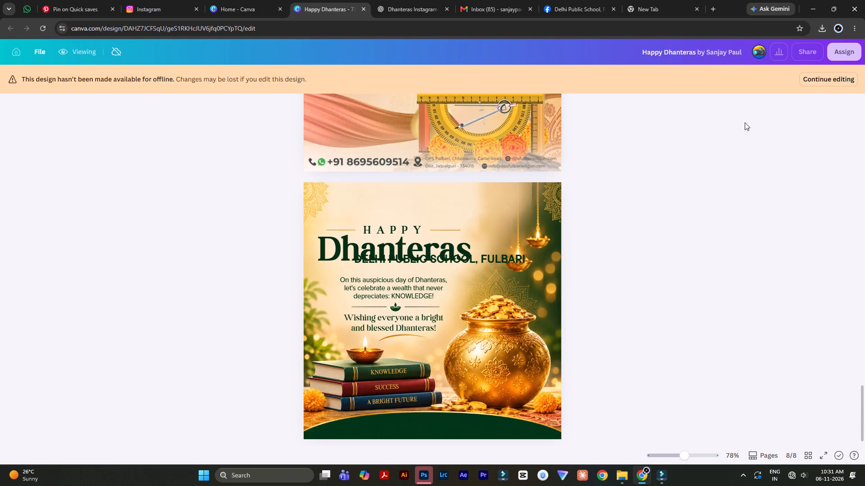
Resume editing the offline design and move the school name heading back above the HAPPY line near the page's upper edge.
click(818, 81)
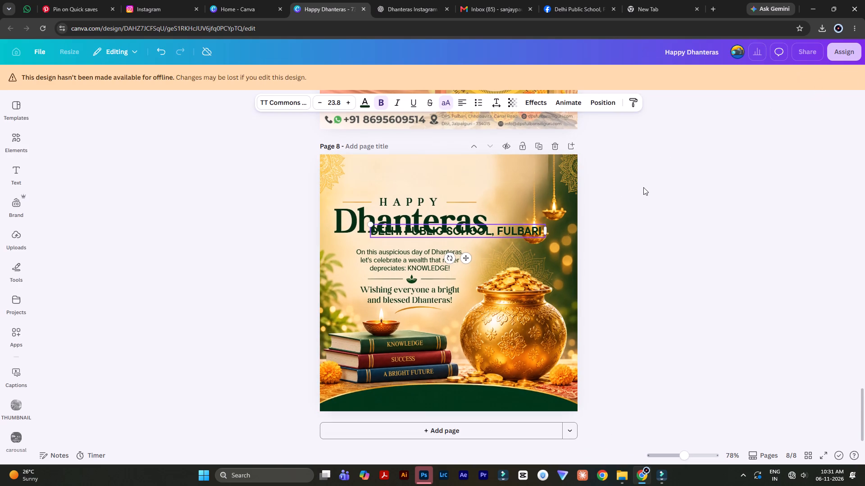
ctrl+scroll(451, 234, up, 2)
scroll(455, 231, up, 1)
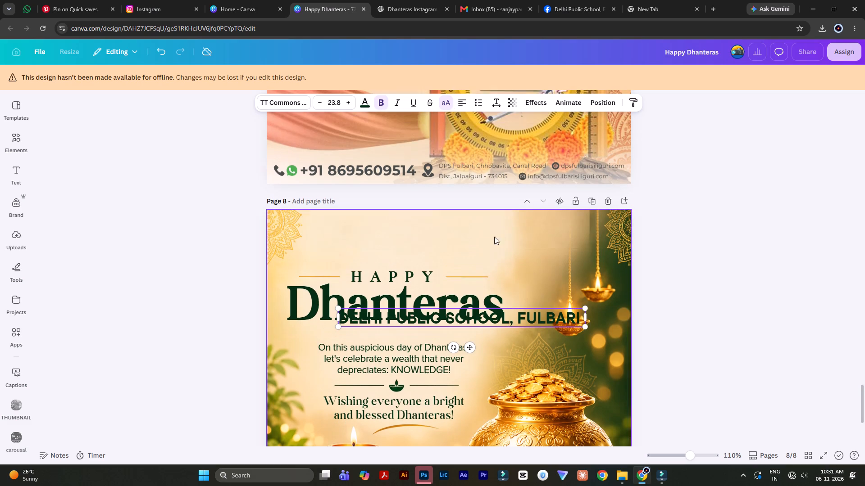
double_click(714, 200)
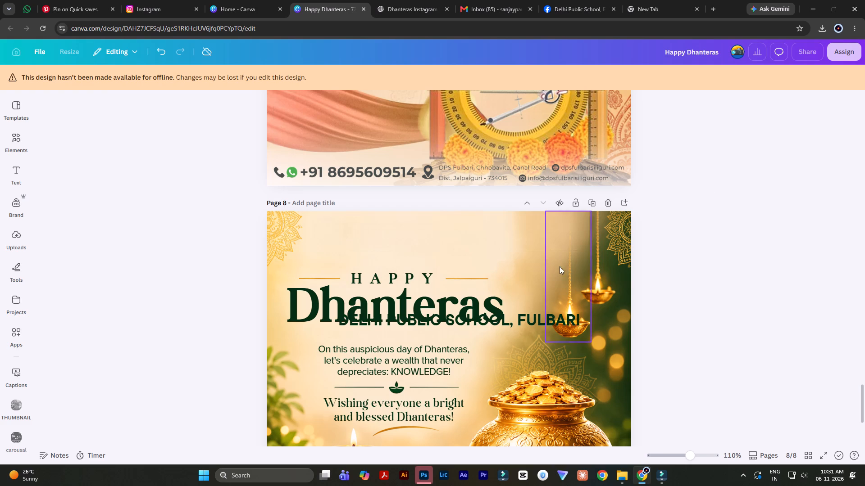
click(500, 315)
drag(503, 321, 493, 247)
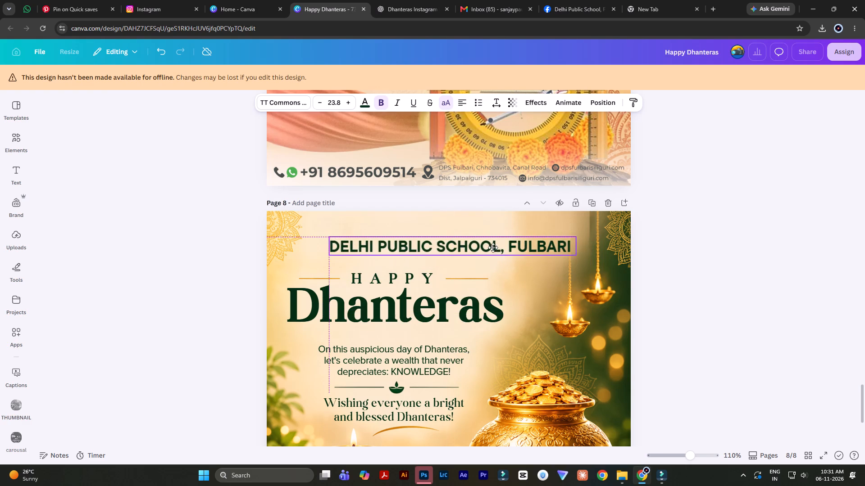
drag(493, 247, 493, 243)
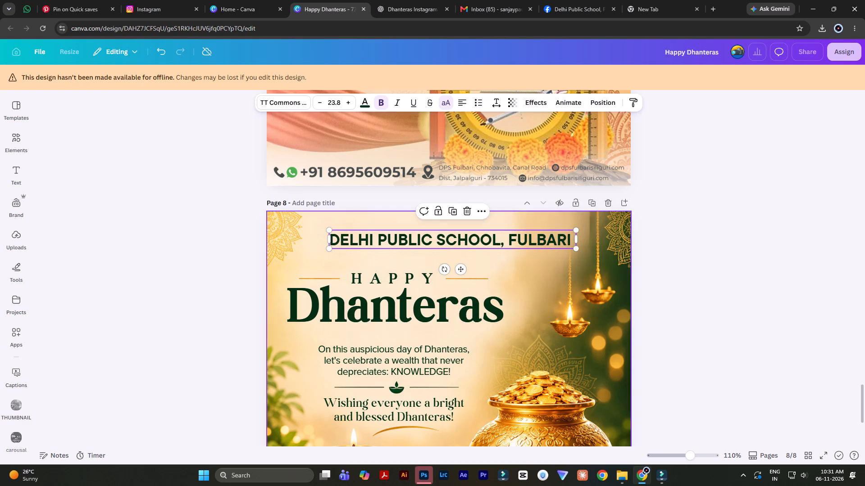
Reload the Happy Dhanteras design, discarding the unsaved changes.
click(22, 240)
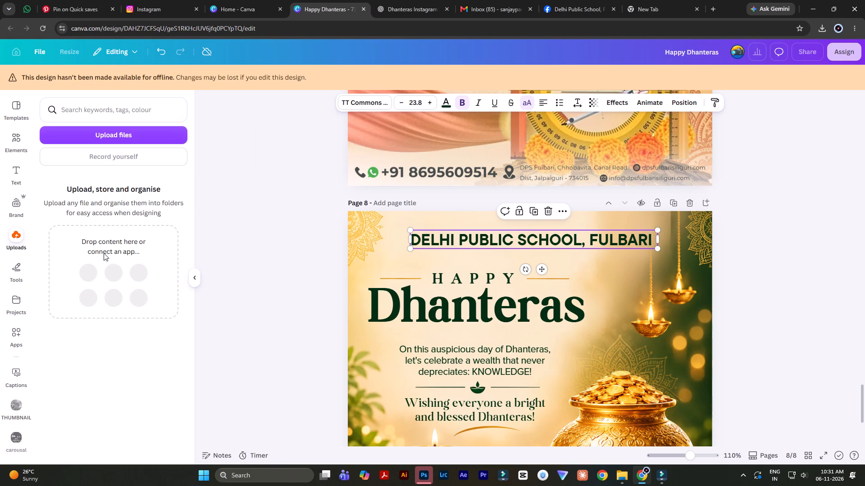
click(43, 30)
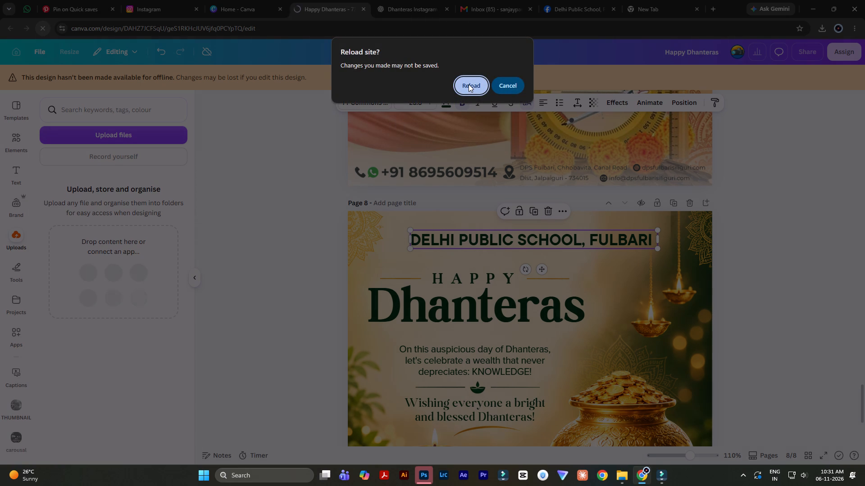
click(469, 84)
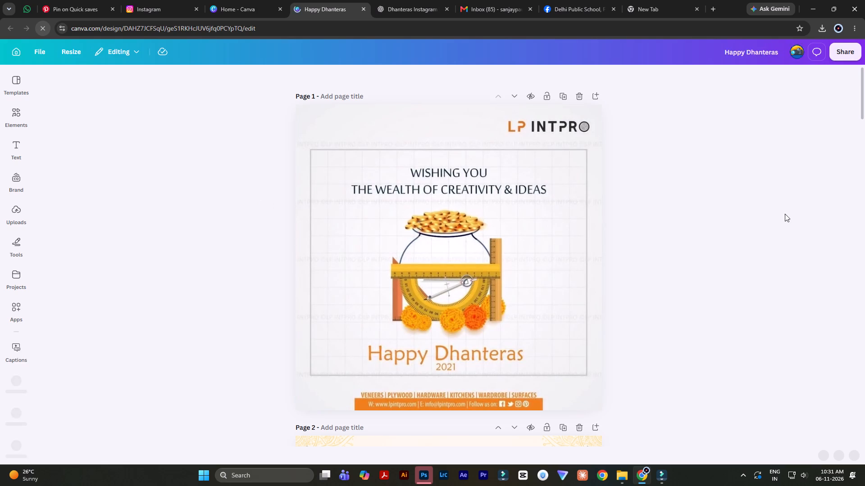
Delete the school crest beside the school name on page 8.
scroll(692, 254, down, 20)
scroll(692, 254, down, 20)
scroll(692, 254, down, 9)
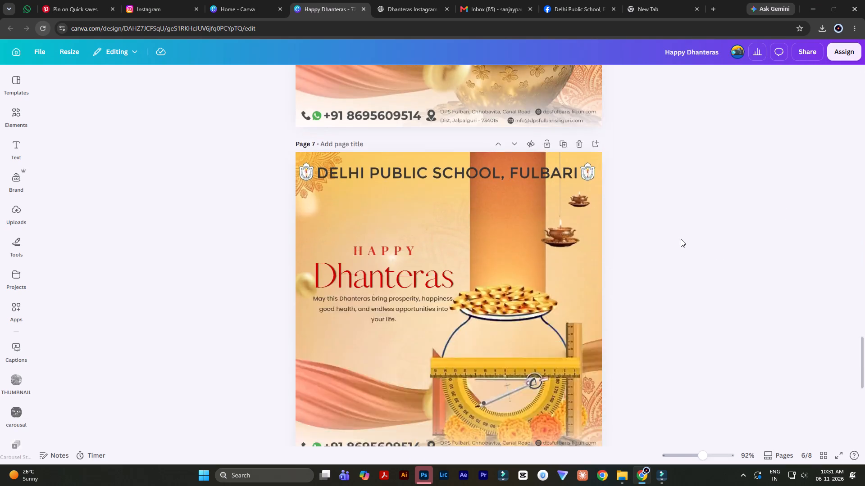
scroll(681, 239, down, 15)
ctrl+scroll(594, 156, up, 2)
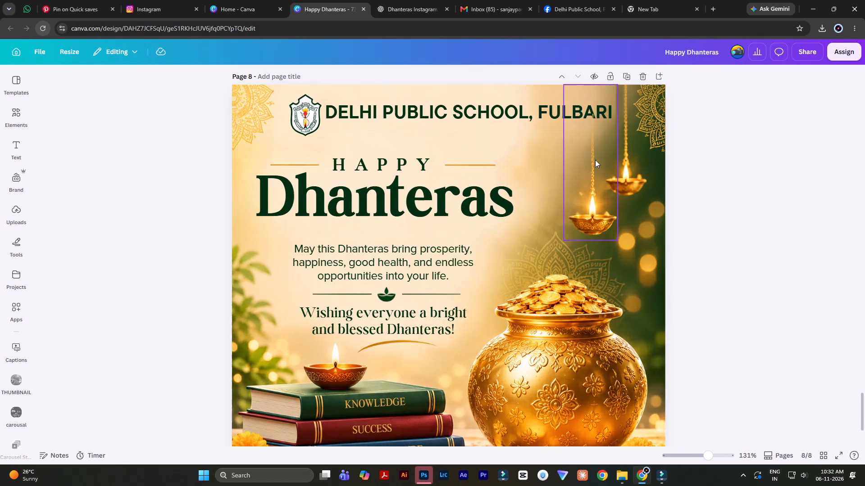
click(310, 123)
click(320, 158)
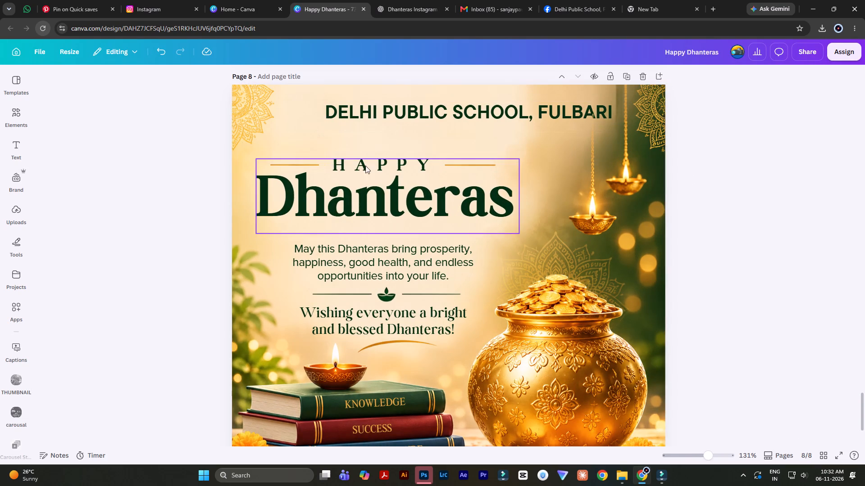
Bring the "DELHI PUBLIC SCHOOL, FULBARI" heading forward and align it to the page's horizontal centre.
scroll(433, 180, up, 1)
click(466, 199)
drag(467, 200, 455, 204)
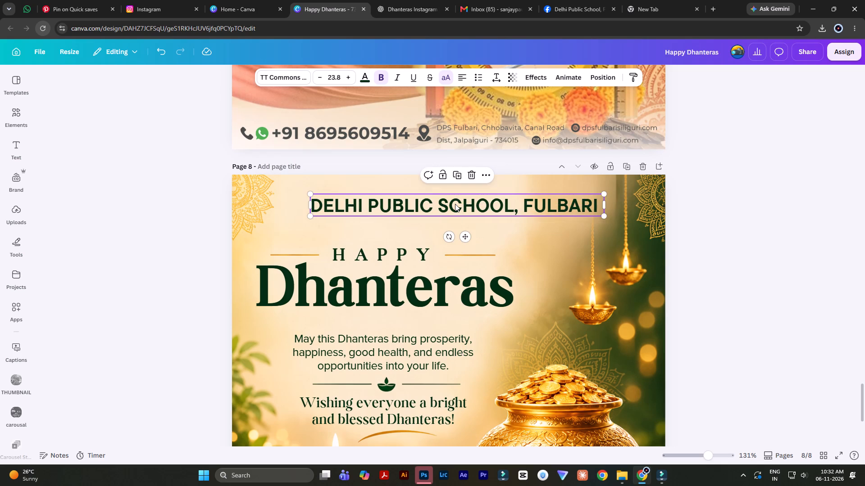
key(ctrl+bracketright)
key(ctrl+bracketright)
key(ctrl+bracketright)
key(ctrl+bracketright)
key(ctrl+bracketright)
key(ctrl+bracketright)
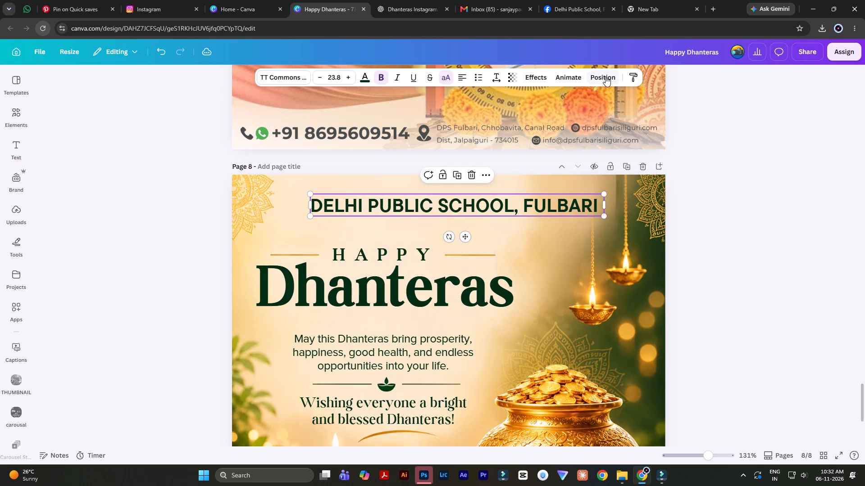
click(605, 76)
click(152, 210)
triple_click(782, 204)
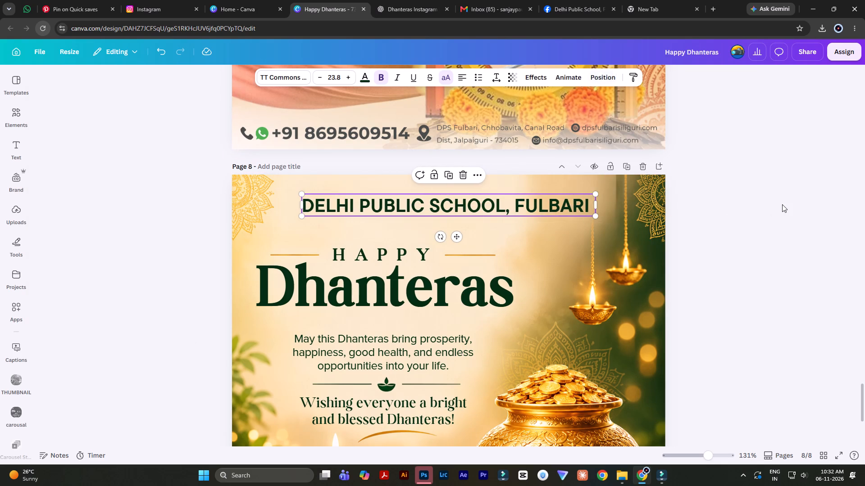
Insert the Delhi Public School crest from the uploaded "logo" folder onto page 8 and bring it to the front.
click(14, 211)
click(134, 163)
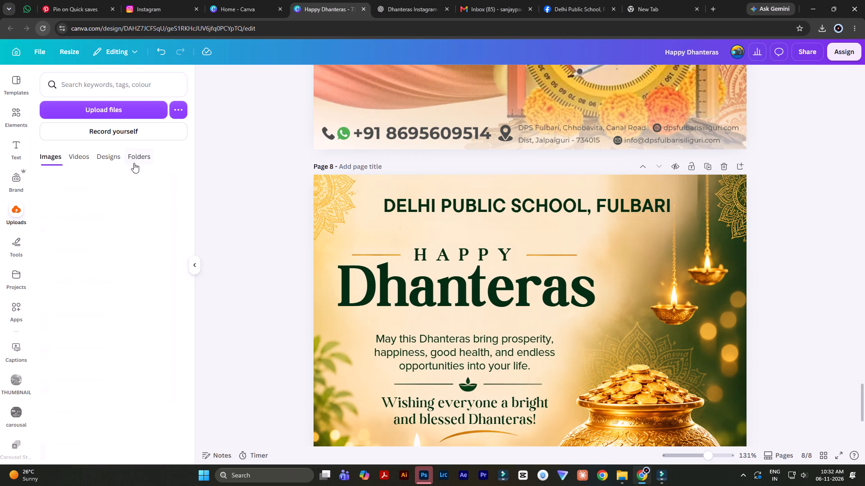
scroll(128, 256, down, 9)
scroll(129, 335, down, 7)
click(129, 343)
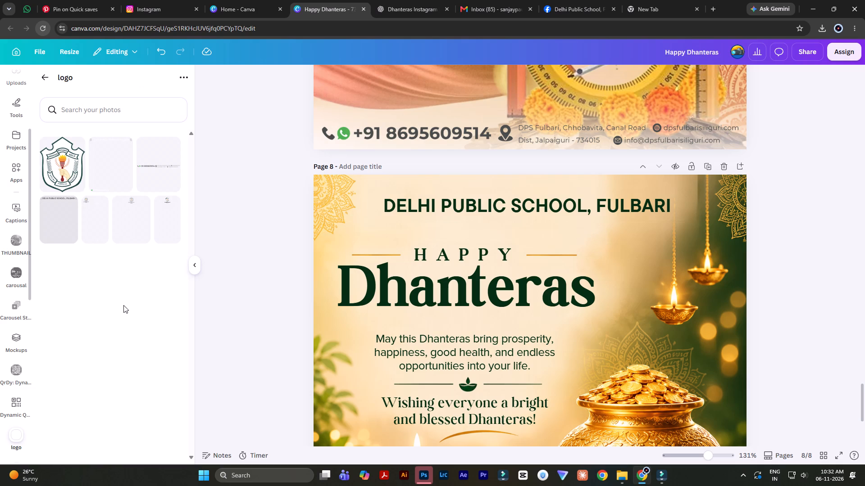
click(60, 167)
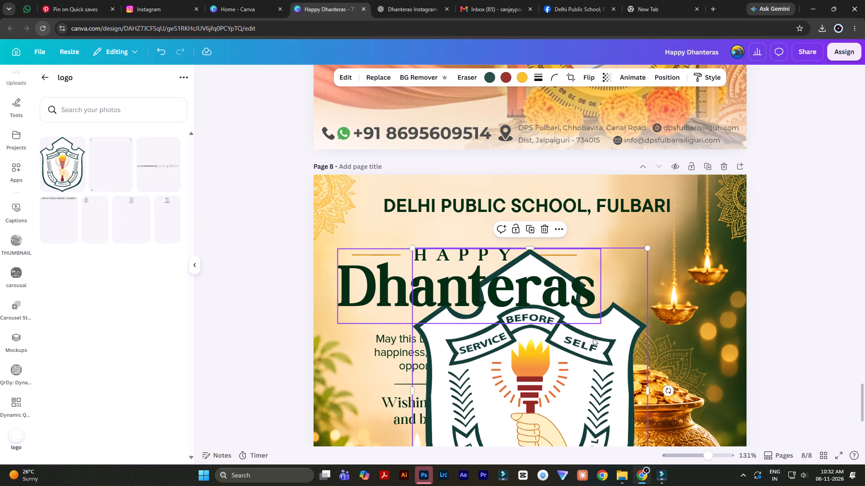
key(ctrl+bracketright)
key(ctrl+bracketright)
key(ctrl+bracketright)
key(ctrl+bracketright)
key(ctrl+bracketright)
key(ctrl+bracketright)
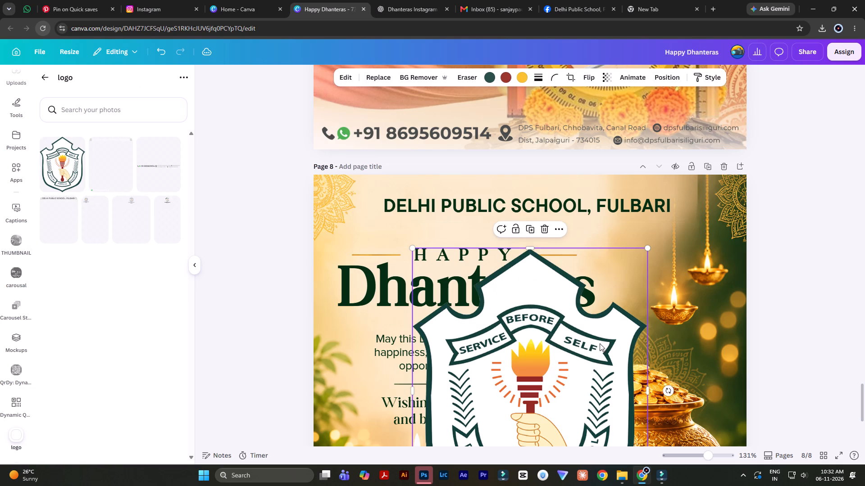
key(ctrl+bracketright)
Scale the school crest down to about 80 px high and place it before the "DELHI PUBLIC SCHOOL, FULBARI" heading on page 8.
drag(543, 350, 566, 273)
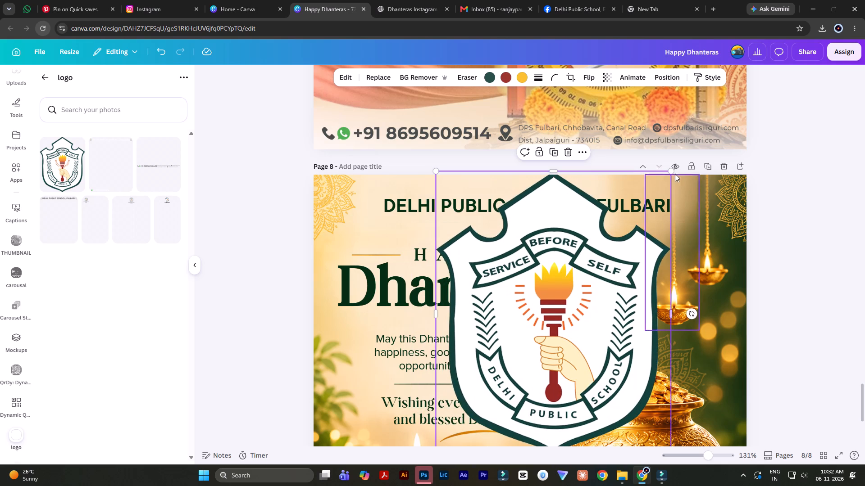
drag(672, 172, 540, 346)
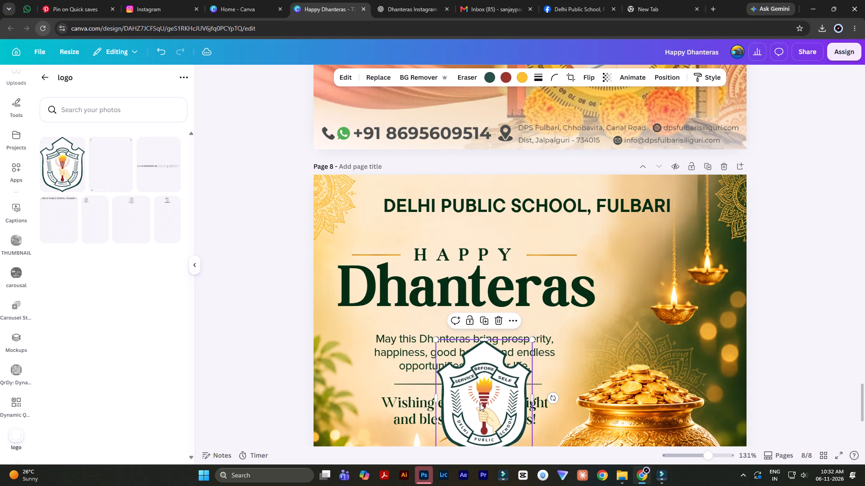
drag(498, 403, 378, 242)
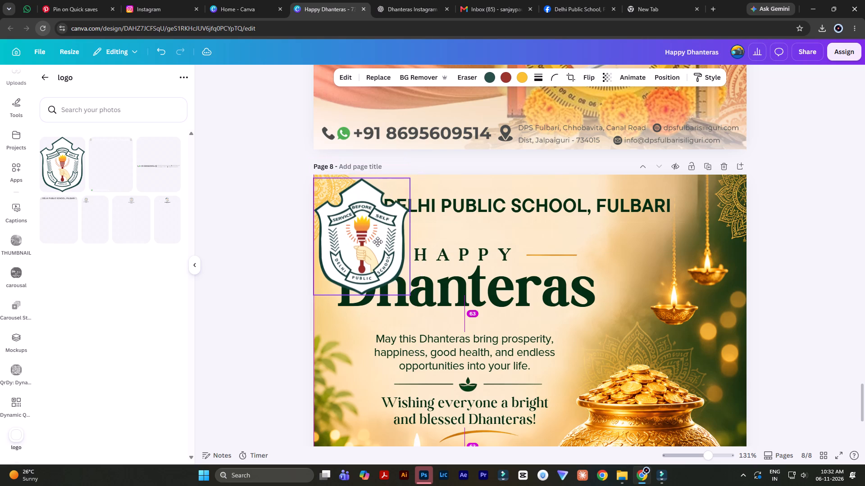
drag(378, 242, 378, 242)
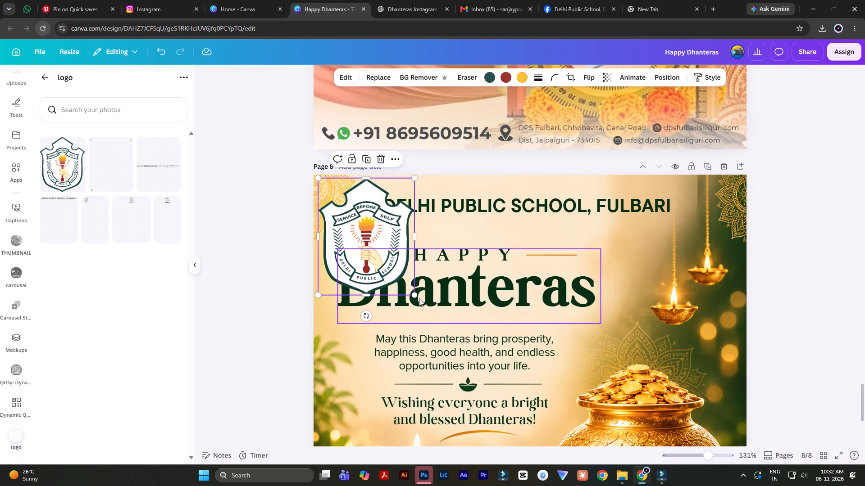
drag(415, 296, 376, 246)
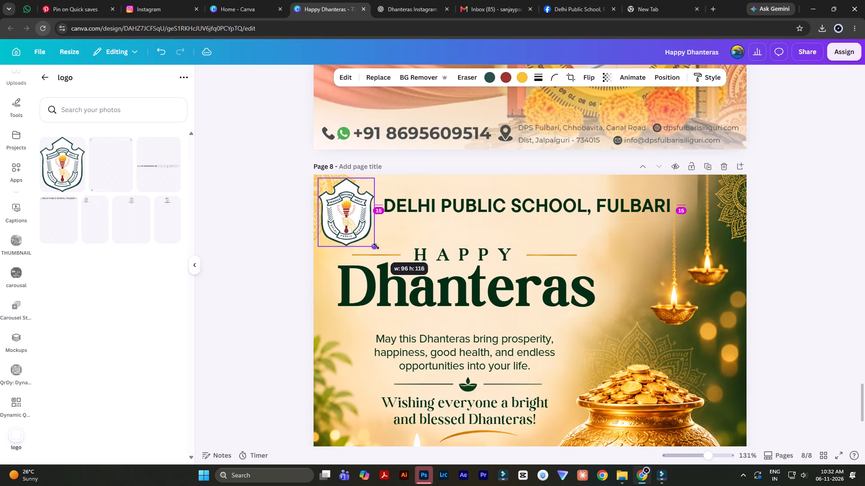
drag(376, 246, 363, 223)
drag(341, 204, 352, 205)
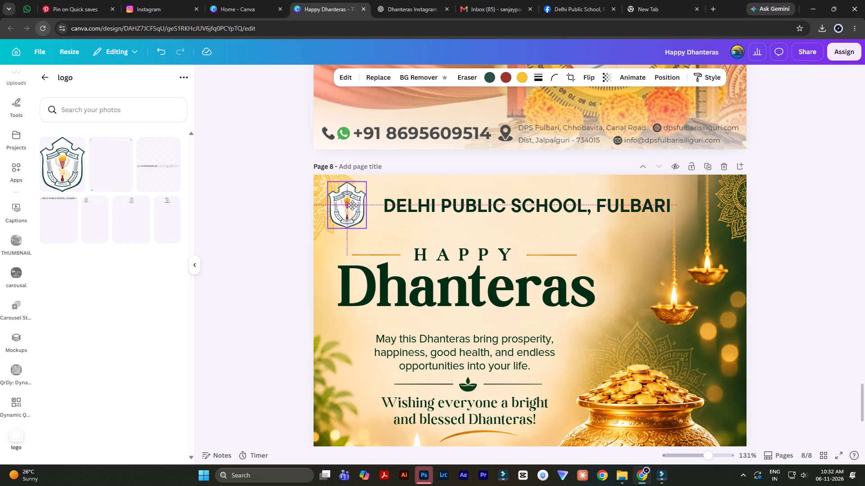
drag(352, 205, 354, 206)
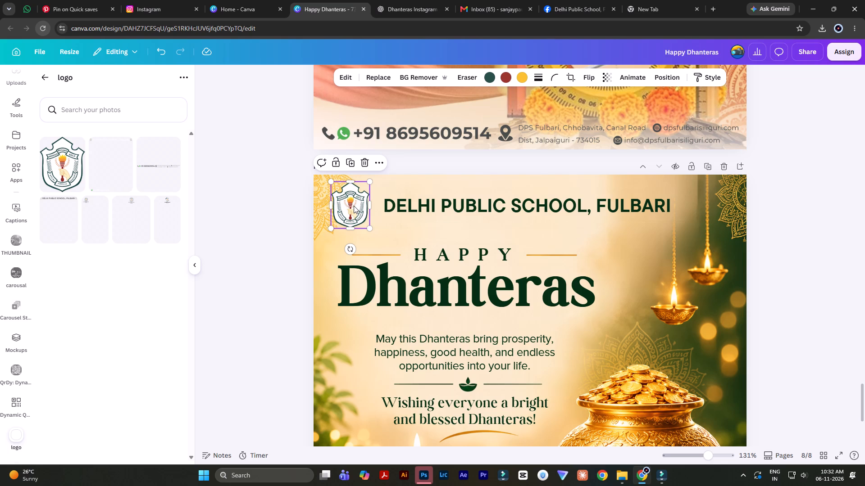
Duplicate the crest and place the copy after the school name, level with the first crest.
key(ctrl+c)
key(ctrl+v)
drag(360, 220, 371, 219)
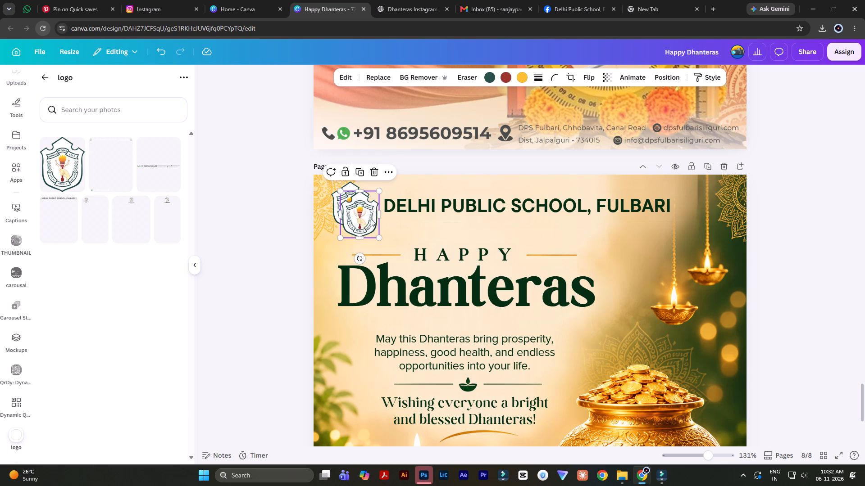
drag(371, 219, 707, 211)
Group the two school crests and align the group to the page's horizontal centre.
shift+click(347, 205)
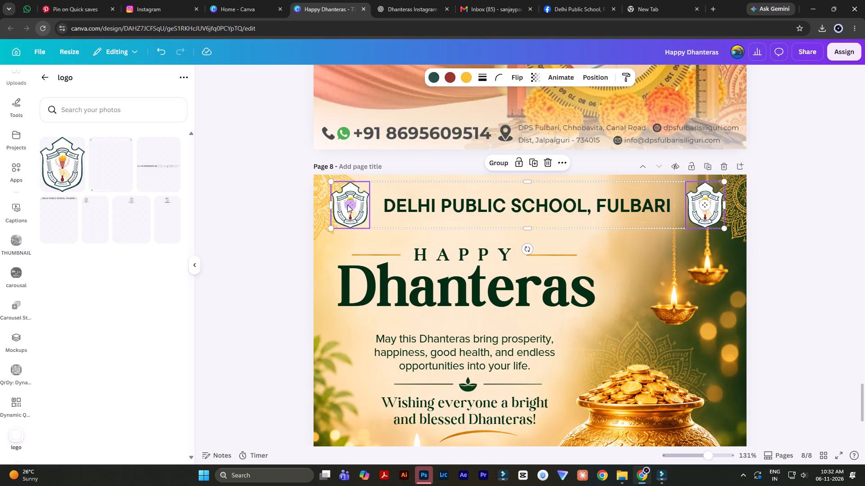
click(498, 162)
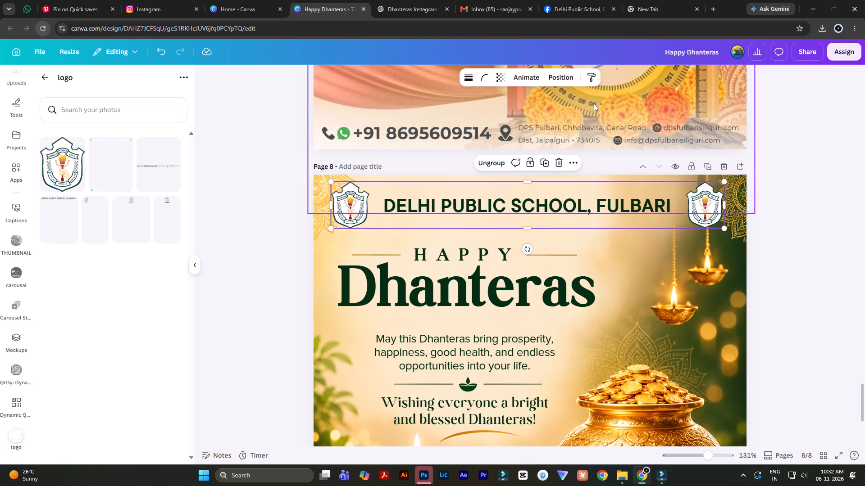
click(571, 75)
click(153, 207)
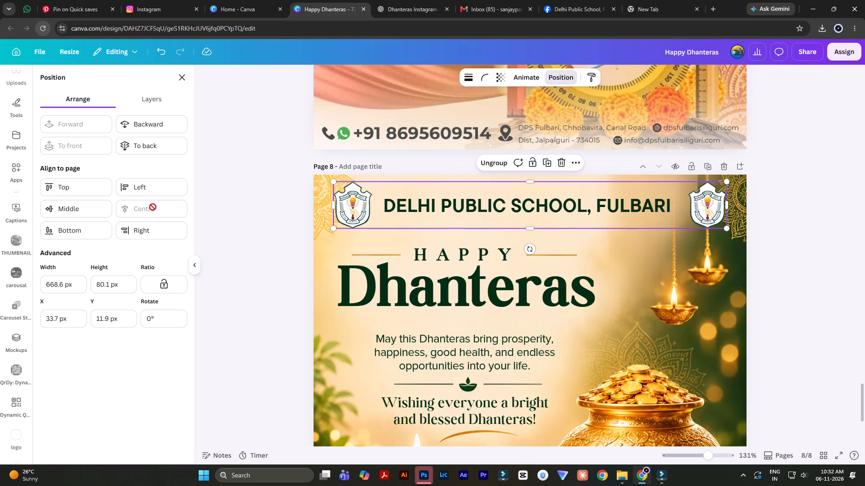
triple_click(258, 226)
click(258, 226)
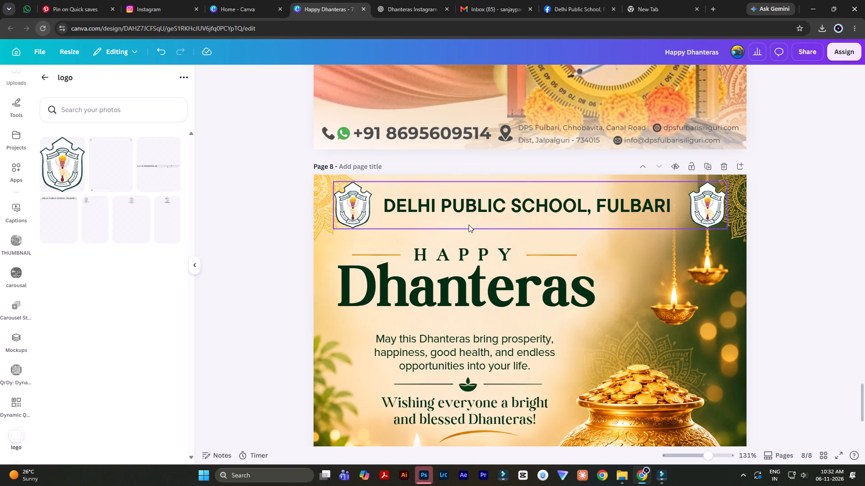
click(471, 208)
click(569, 76)
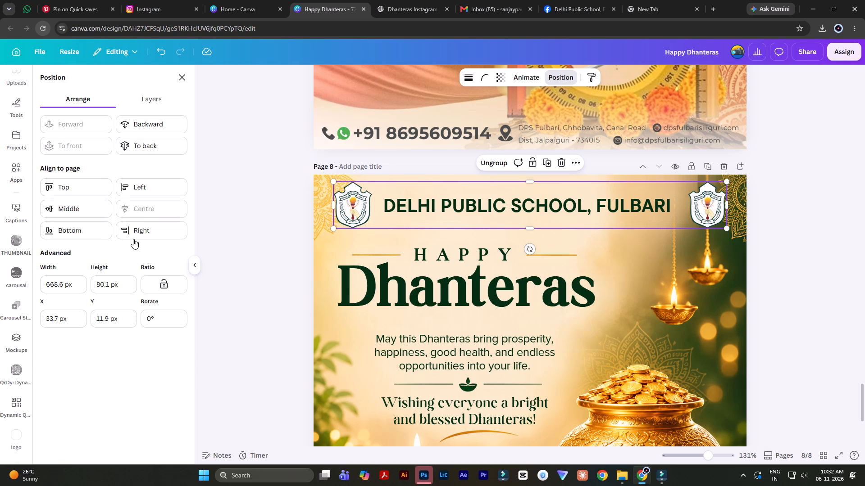
click(142, 211)
Reorder the crest group so it sits behind the school name but in front of the hanging diya.
double_click(675, 209)
double_click(666, 204)
key(ctrl+bracketleft)
key(ctrl+bracketleft)
key(ctrl+bracketleft)
key(ctrl+bracketleft)
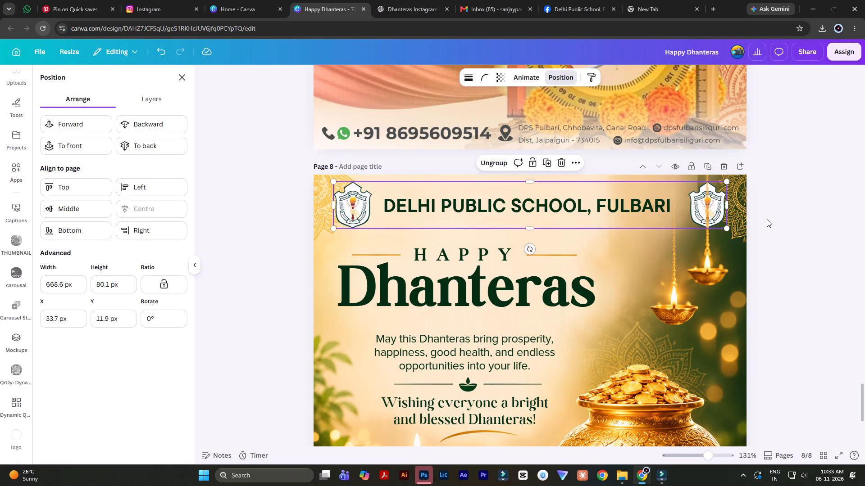
key(ctrl+bracketright)
key(ctrl+bracketright)
ctrl+double_click(797, 211)
Remove the trailing blank space after "FULBARI" in the page 8 heading.
double_click(597, 202)
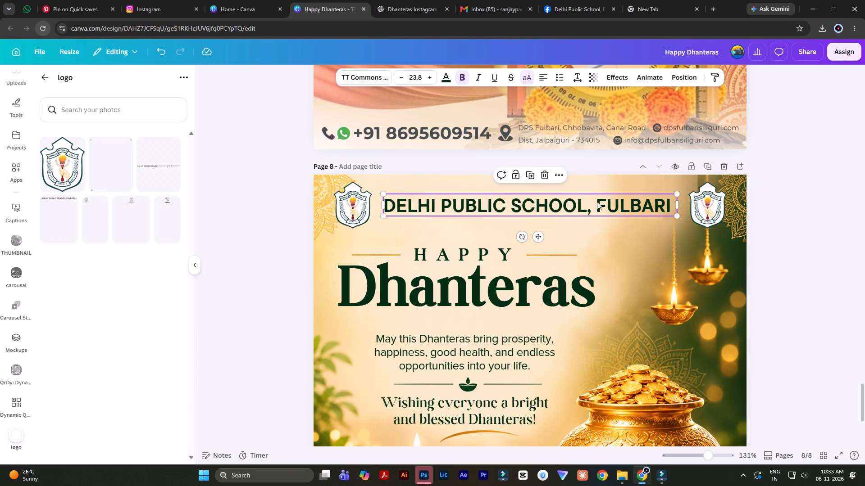
click(666, 206)
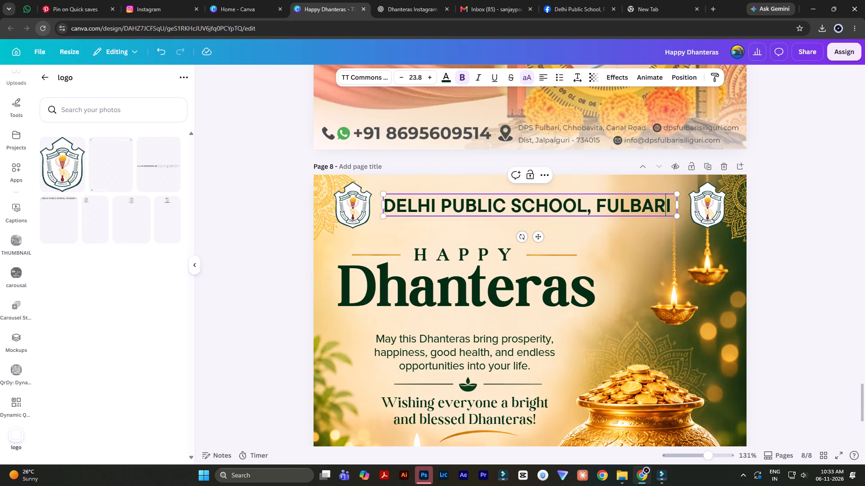
click(673, 204)
key(Delete)
key(Delete)
key(Delete)
double_click(786, 197)
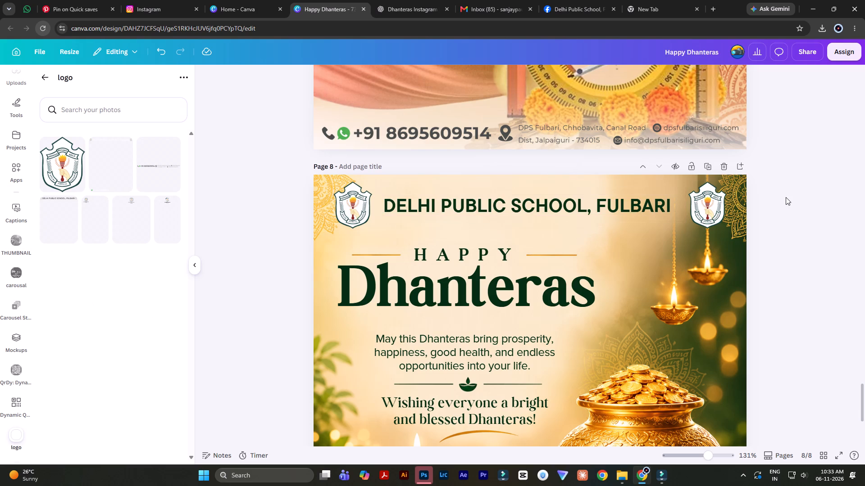
ctrl+scroll(788, 197, down, 3)
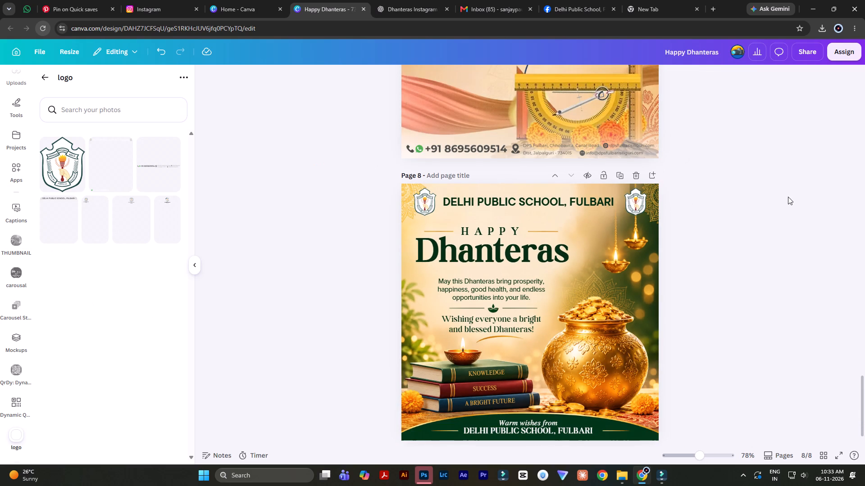
ctrl+scroll(788, 197, down, 1)
scroll(788, 197, up, 12)
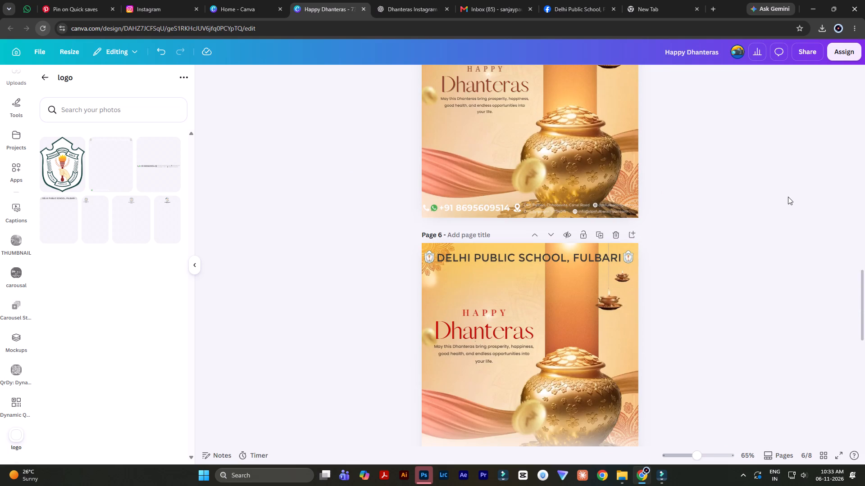
scroll(788, 197, down, 2)
ctrl+scroll(788, 197, up, 1)
scroll(788, 197, down, 1)
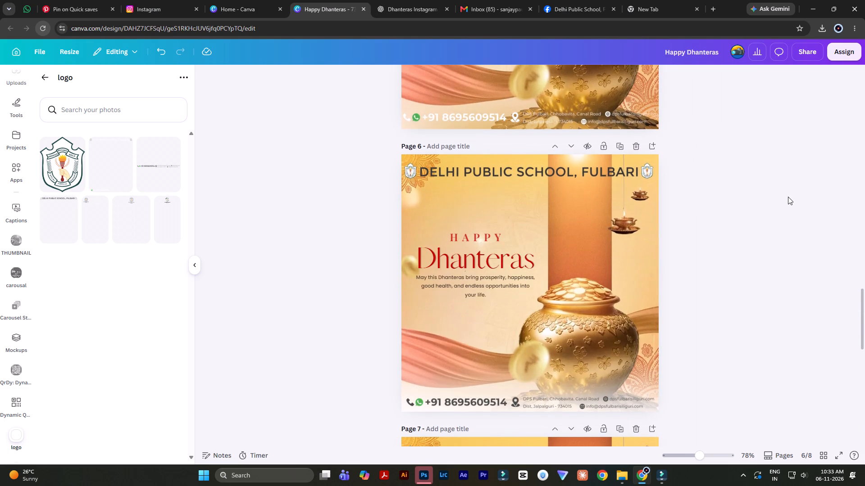
scroll(808, 198, down, 6)
scroll(808, 198, up, 4)
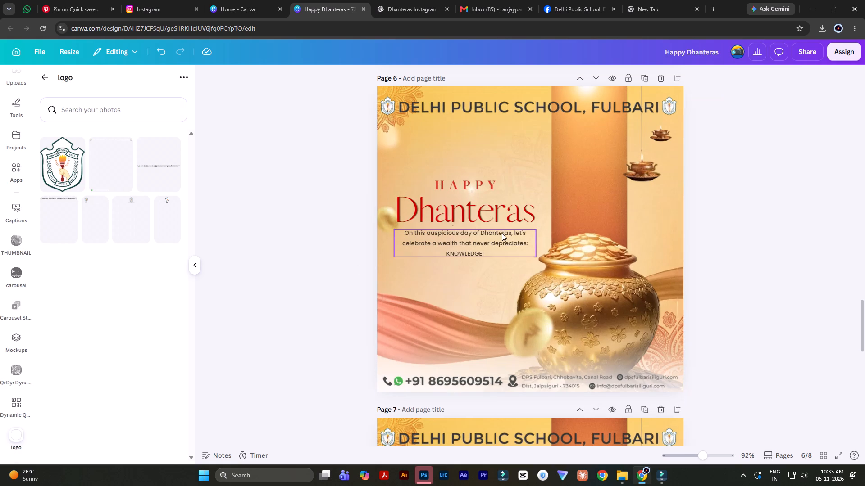
double_click(282, 254)
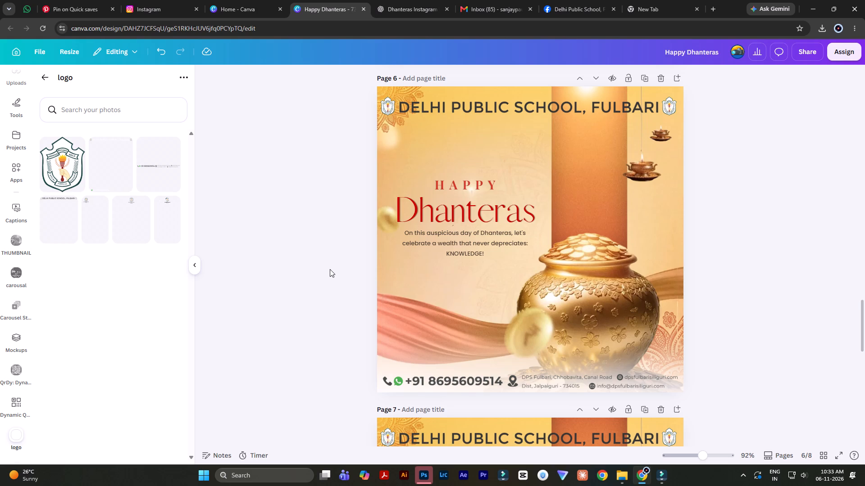
Copy the stack of books and the lit diya from page 8 and paste them onto page 6.
ctrl+scroll(330, 269, down, 20)
ctrl+scroll(330, 269, down, 1)
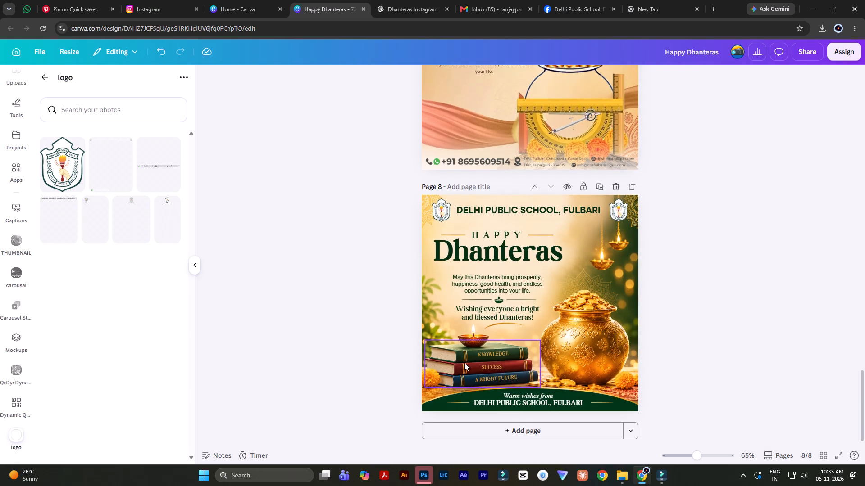
shift+click(465, 339)
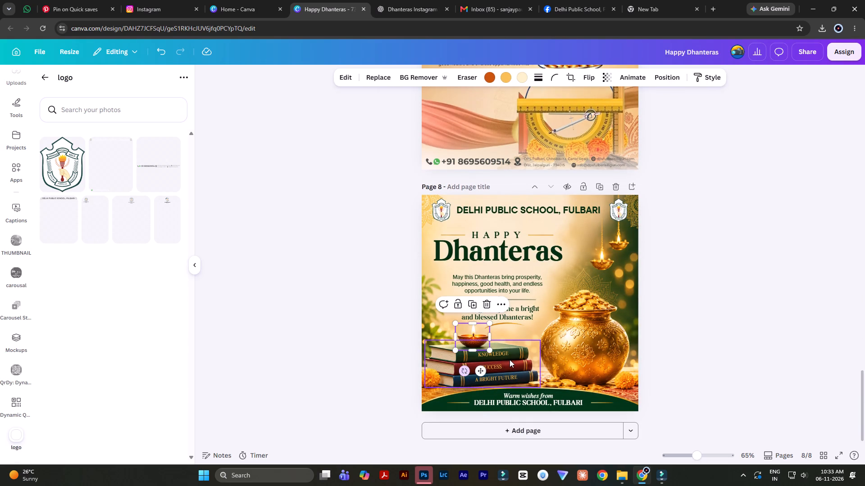
shift+click(510, 360)
key(ctrl+c)
scroll(510, 360, up, 6)
scroll(510, 360, down, 1)
scroll(510, 360, up, 5)
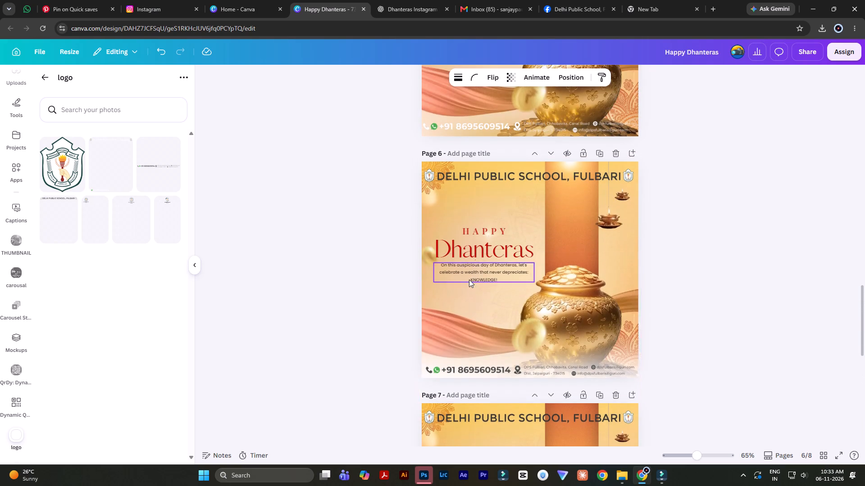
click(368, 265)
key(ctrl+v)
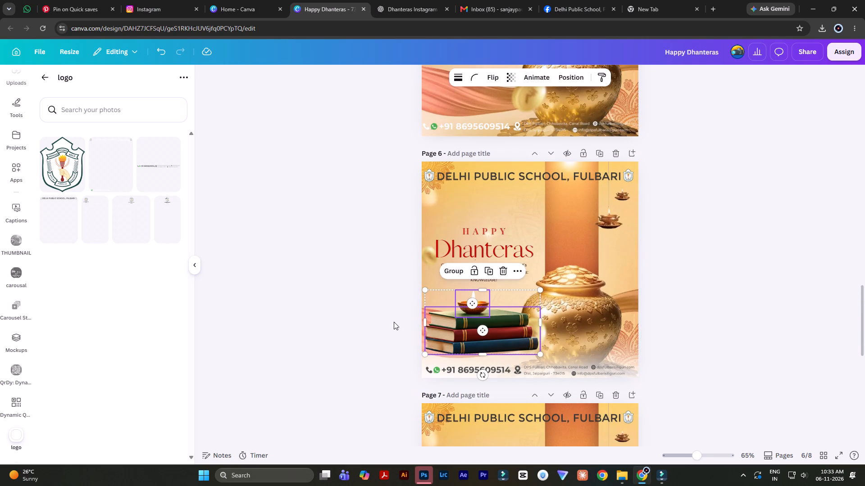
Position the books and diya at page 6's lower-left edge, just above the phone number, with the stack running off the page.
ctrl+scroll(394, 322, up, 2)
drag(495, 326, 445, 339)
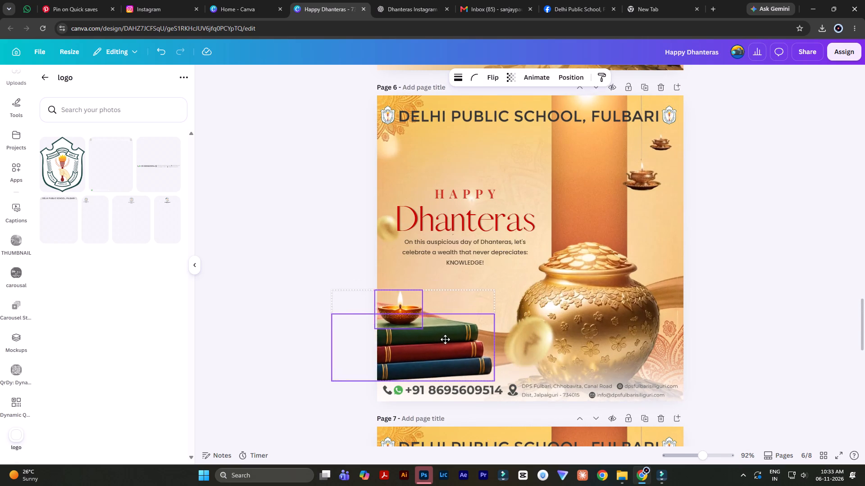
drag(445, 339, 445, 350)
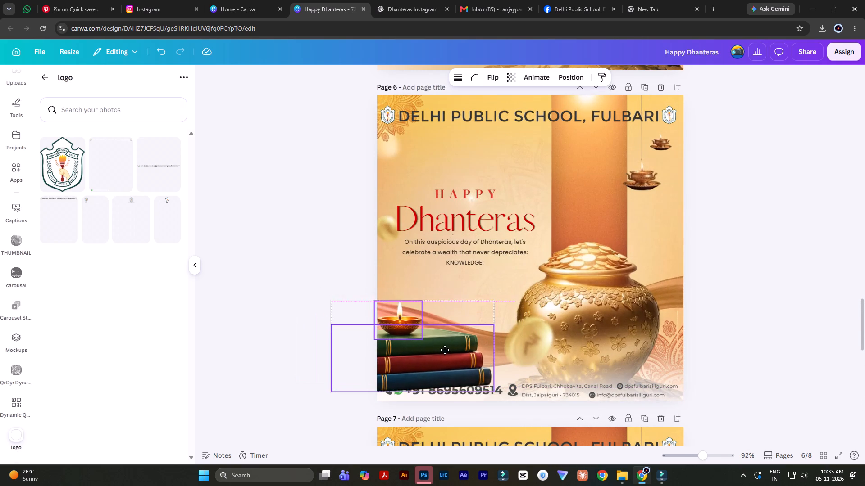
drag(445, 350, 446, 333)
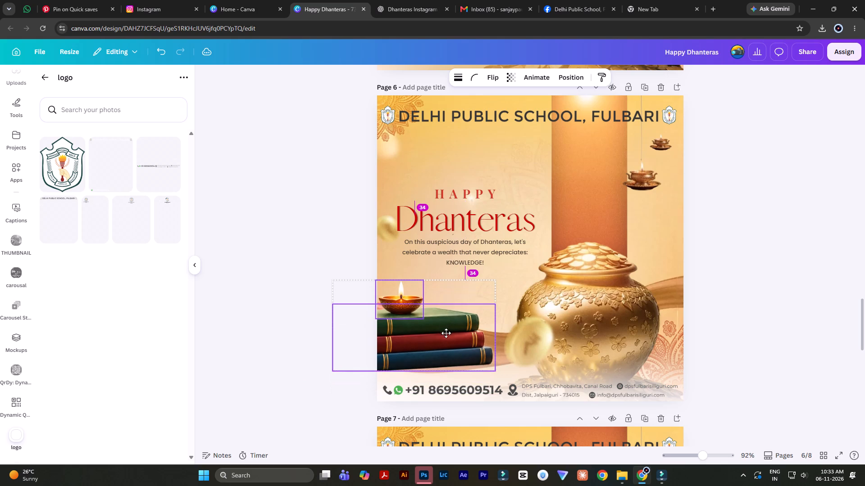
drag(446, 333, 446, 334)
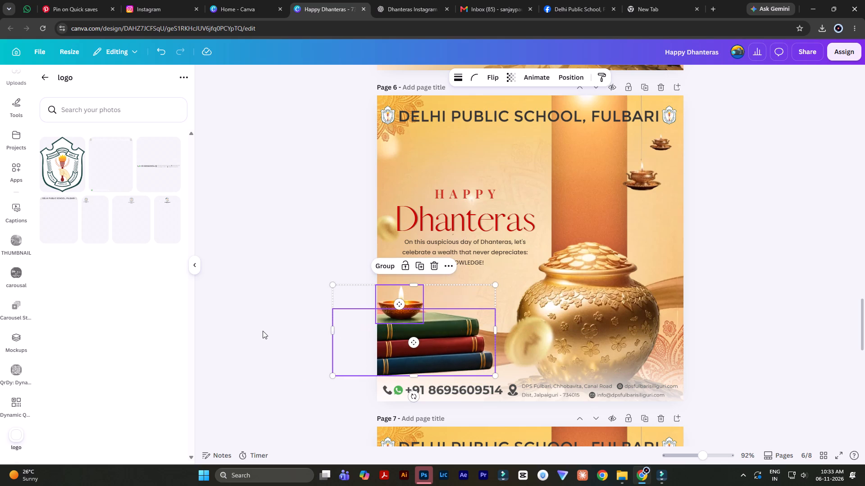
double_click(263, 331)
Copy the titles KNOWLEDGE, SUCCESS and A BRIGHT FUTURE from page 8's books and place them on page 6's book spines.
ctrl+scroll(278, 325, down, 4)
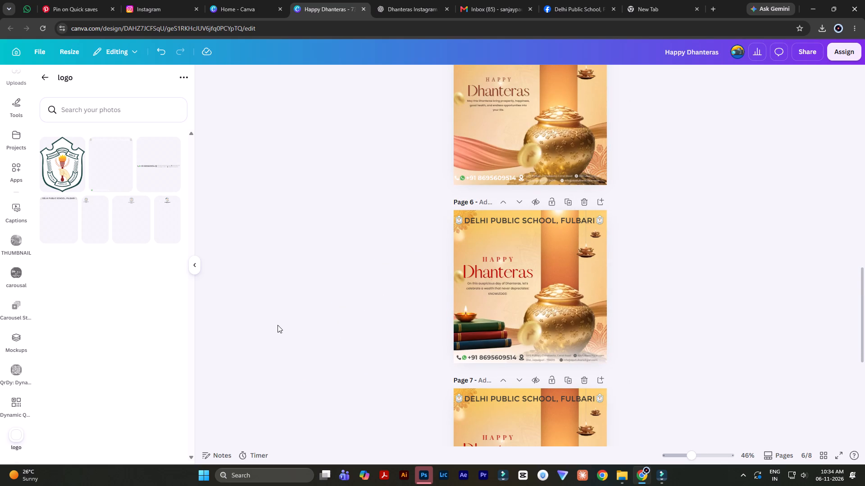
scroll(351, 310, down, 8)
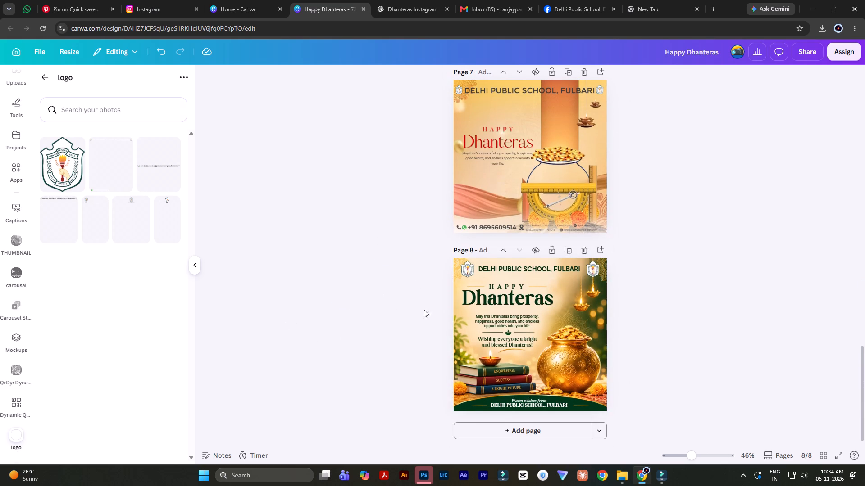
scroll(424, 310, down, 1)
ctrl+scroll(502, 380, up, 7)
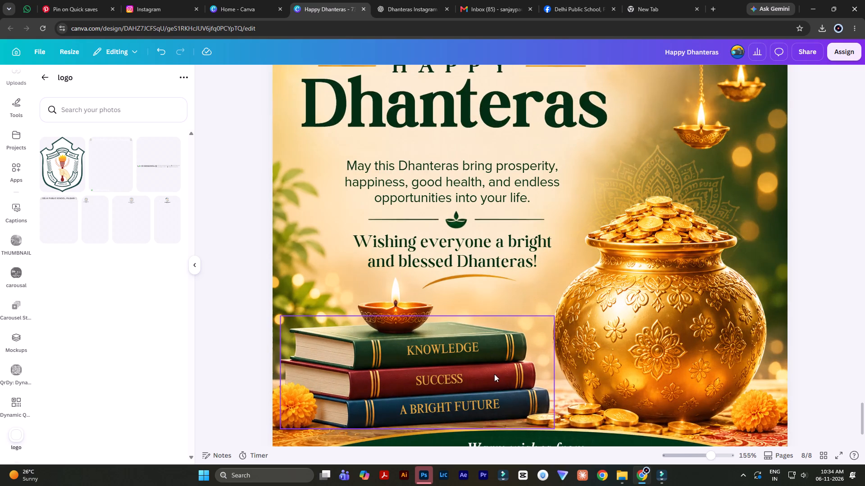
scroll(494, 374, down, 2)
shift+click(434, 272)
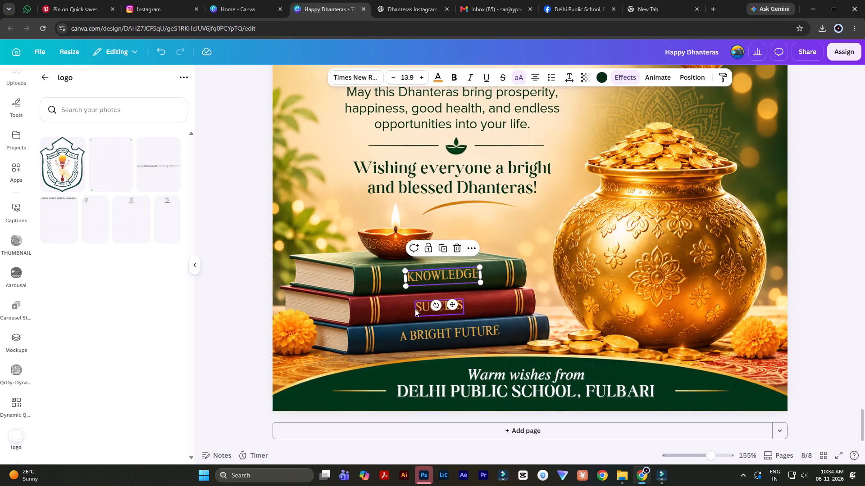
shift+click(420, 308)
shift+click(418, 335)
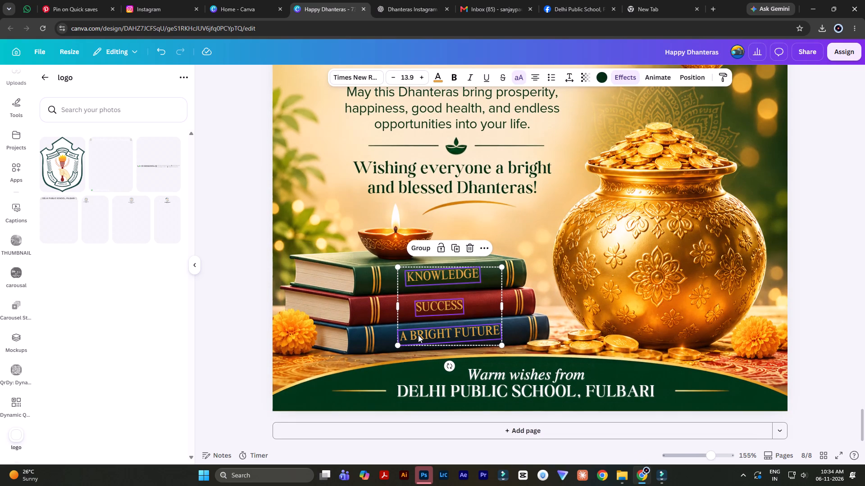
key(ctrl+c)
scroll(419, 331, up, 19)
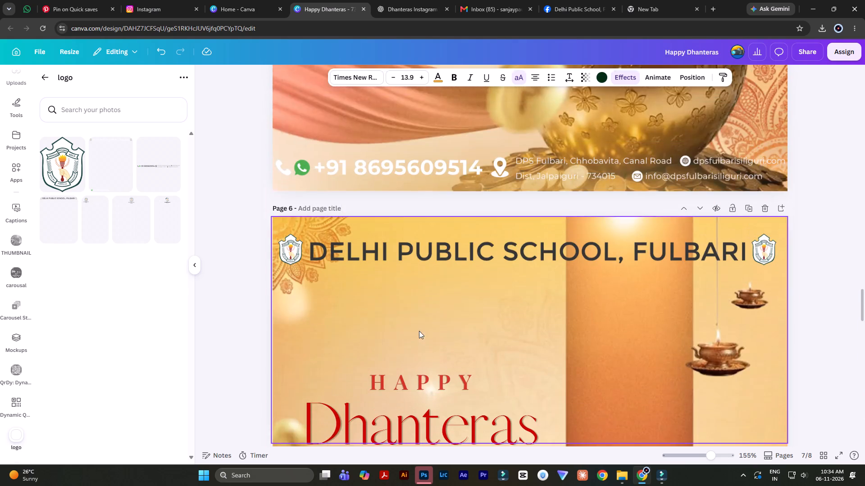
scroll(419, 331, down, 5)
ctrl+scroll(419, 331, down, 3)
click(398, 301)
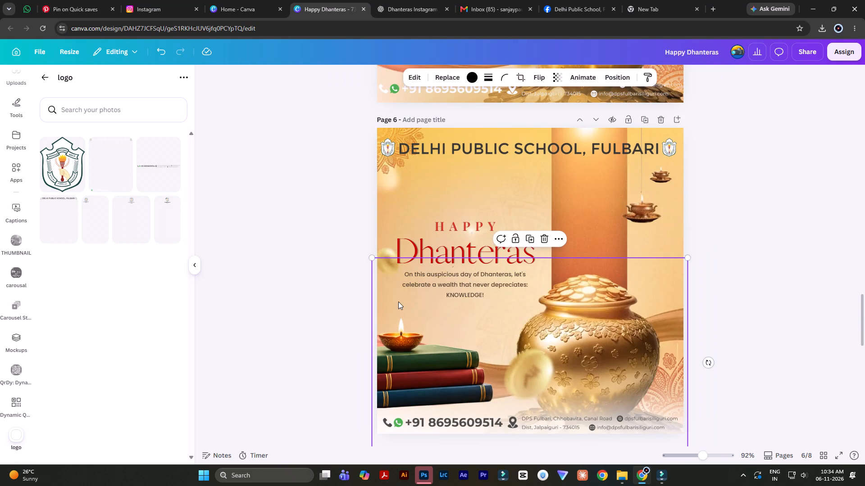
click(286, 272)
key(ctrl+v)
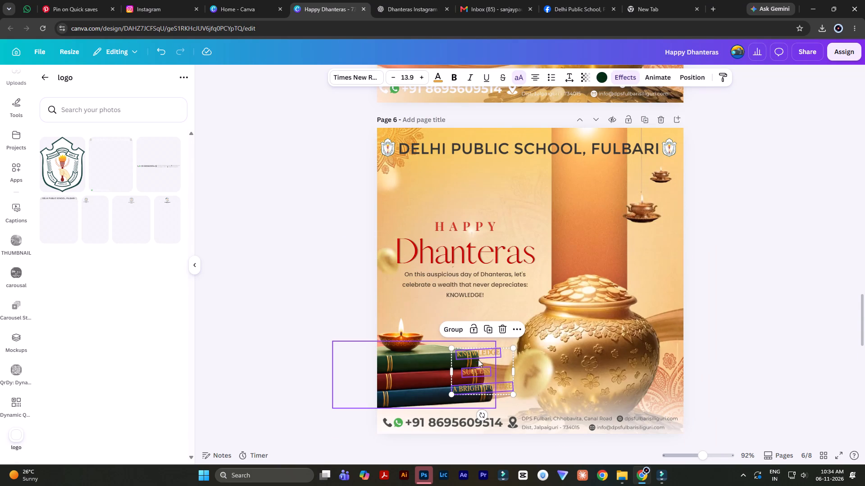
drag(476, 353, 429, 362)
double_click(305, 352)
Examine page 6's finished layout, checking the titled books, knowledge message, header and contact details.
ctrl+scroll(305, 352, up, 2)
scroll(305, 352, down, 1)
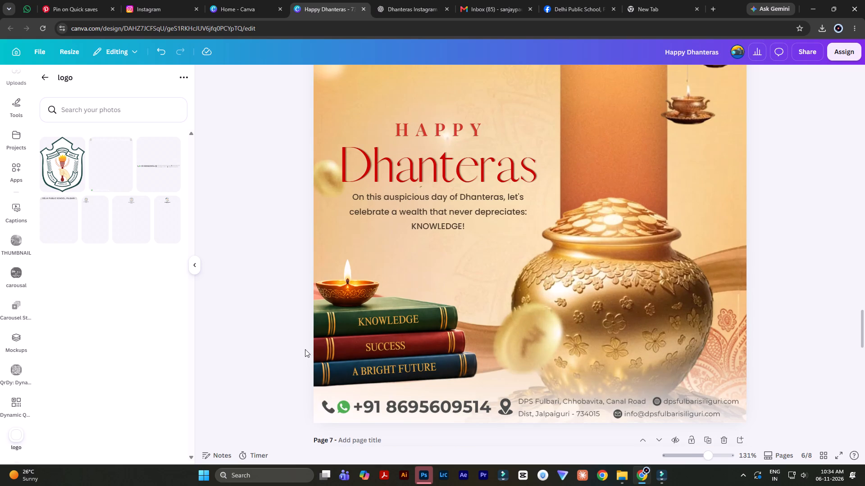
ctrl+scroll(287, 351, down, 2)
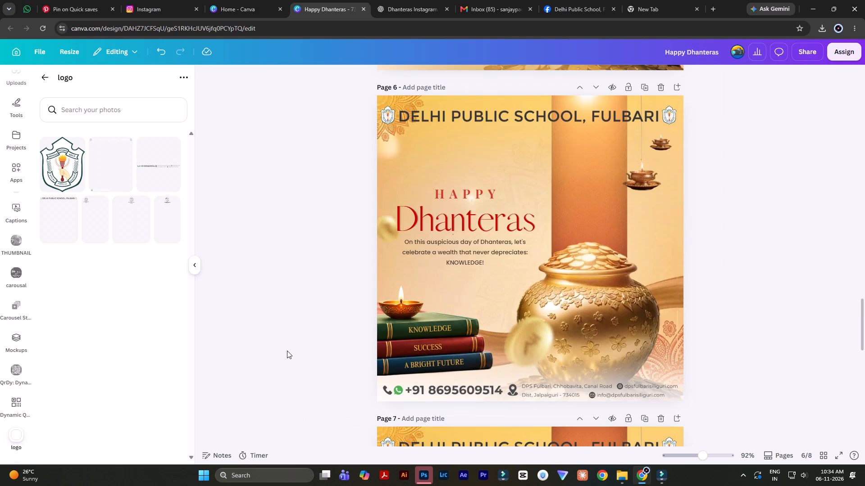
ctrl+scroll(287, 351, down, 2)
ctrl+scroll(661, 290, up, 1)
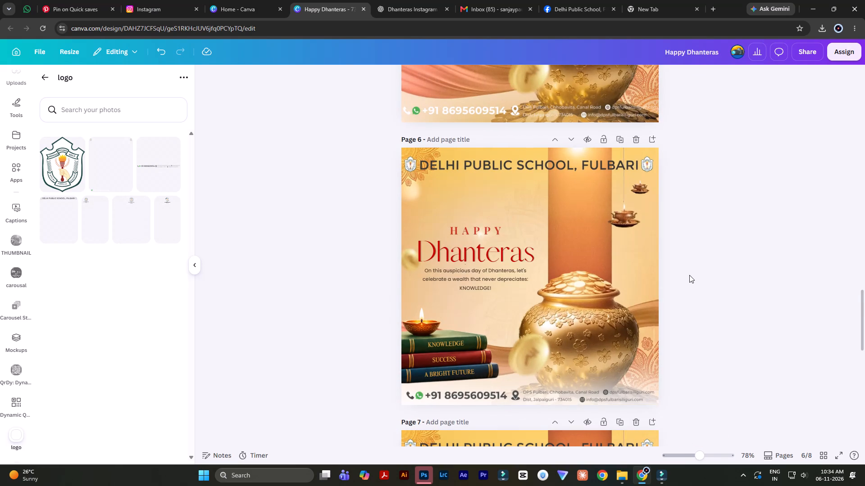
ctrl+scroll(689, 275, up, 1)
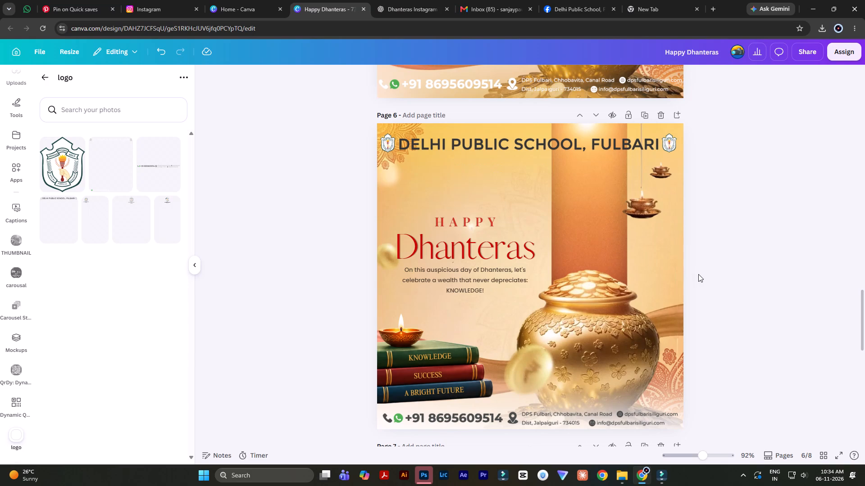
ctrl+scroll(698, 274, down, 2)
ctrl+scroll(698, 274, up, 3)
scroll(698, 274, down, 2)
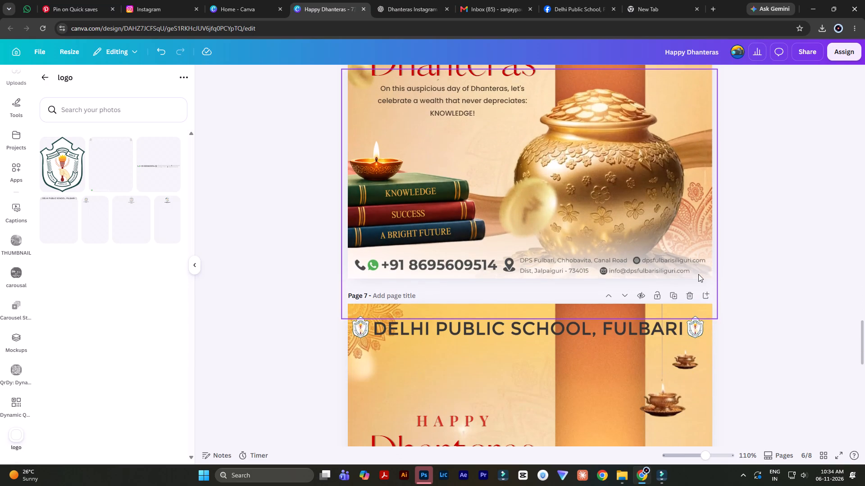
scroll(698, 274, up, 2)
ctrl+scroll(732, 269, down, 2)
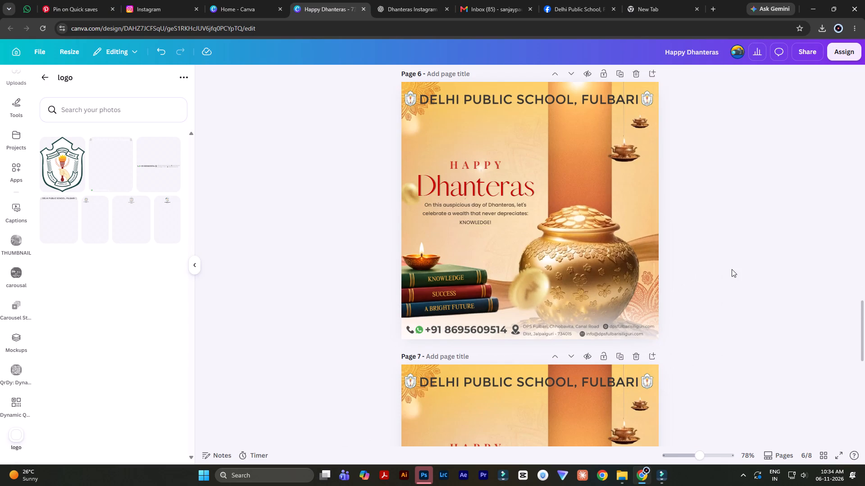
scroll(732, 269, up, 1)
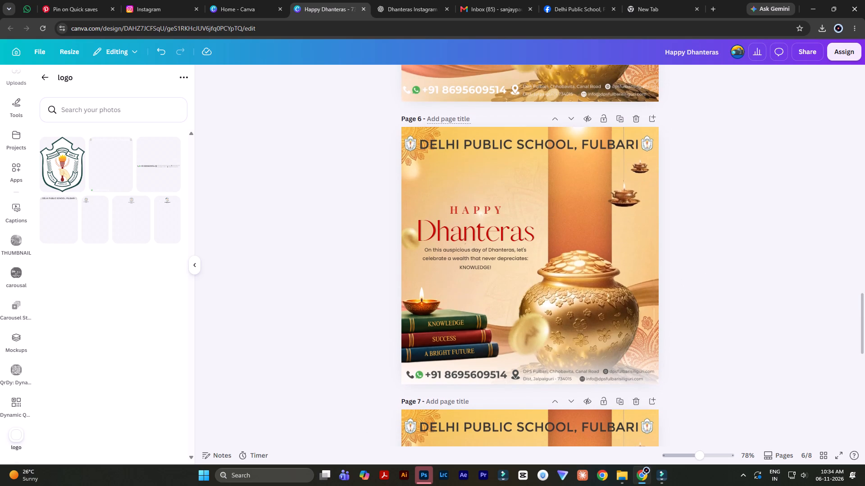
Title page 6 "final".
click(442, 122)
text(final)
key(Return)
Download only page 6 as a PNG, saving it as "final" in the Downloads folder.
click(806, 53)
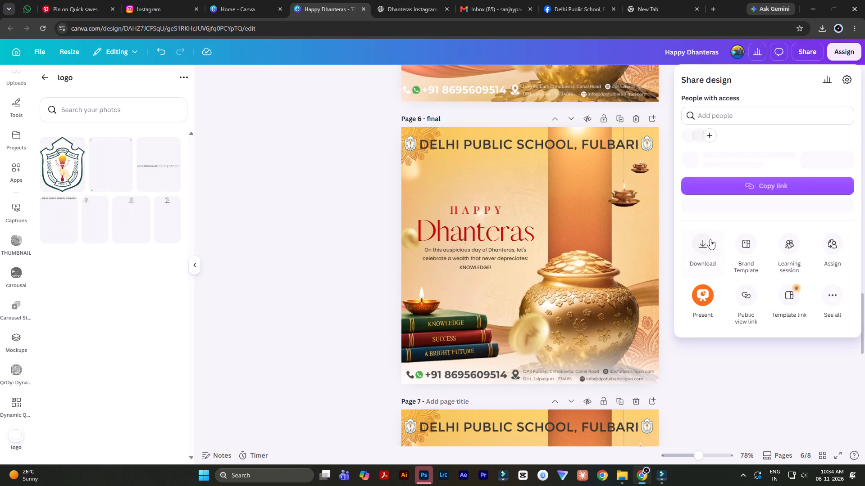
click(707, 255)
click(751, 263)
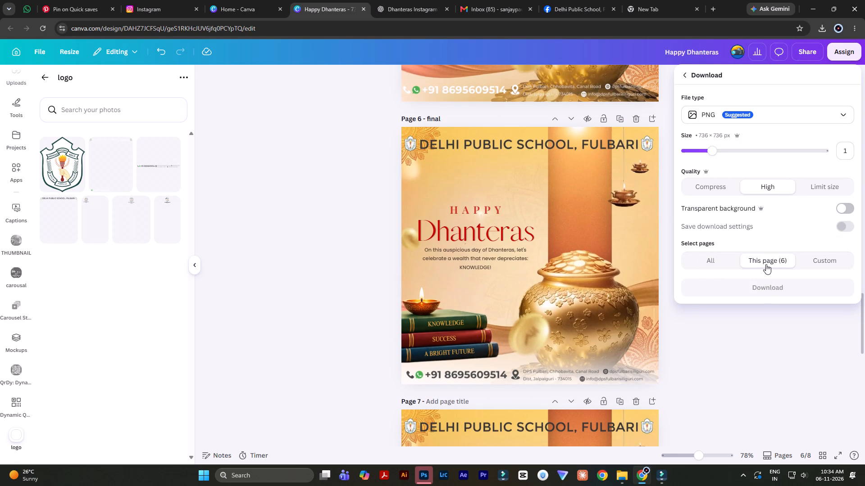
click(765, 290)
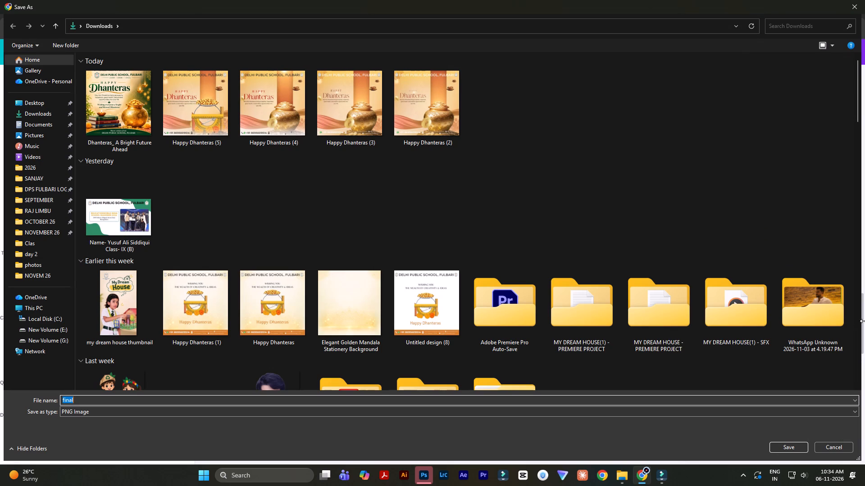
click(797, 445)
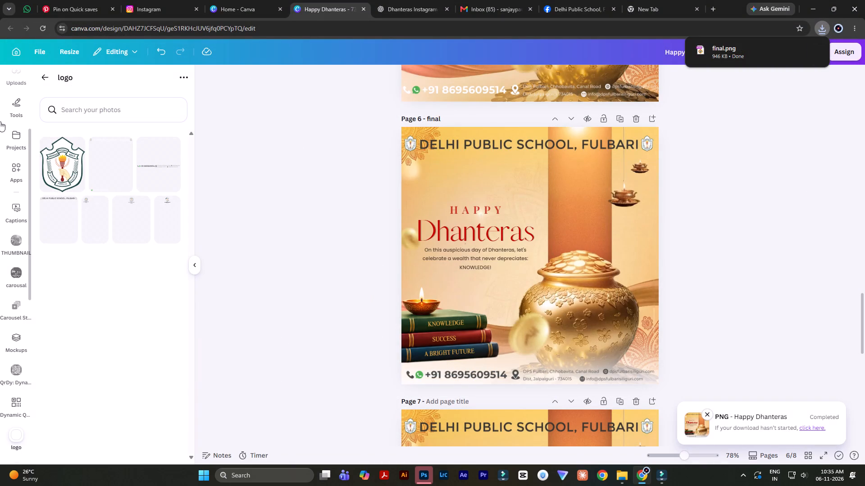
In File Explorer, copy the "final" image from Downloads into the NOVEM 26 folder inside 2026.
click(621, 478)
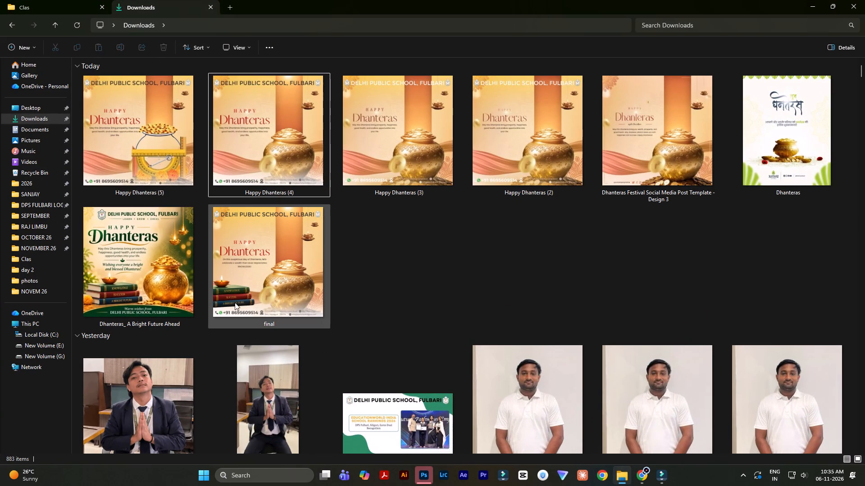
scroll(271, 221, up, 6)
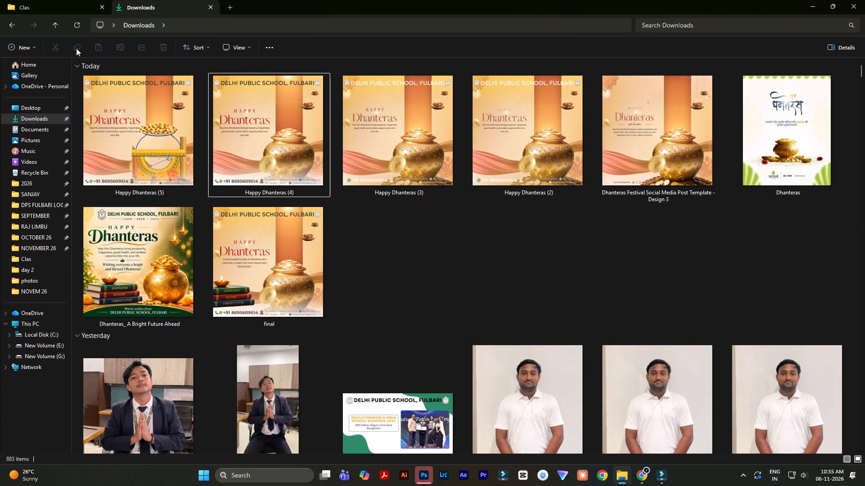
triple_click(74, 26)
click(134, 159)
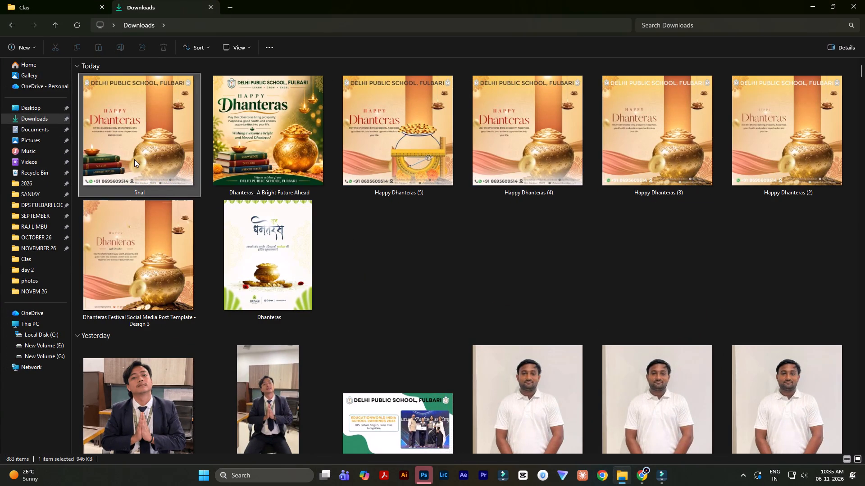
key(ctrl+c)
key(ctrl+c)
click(40, 184)
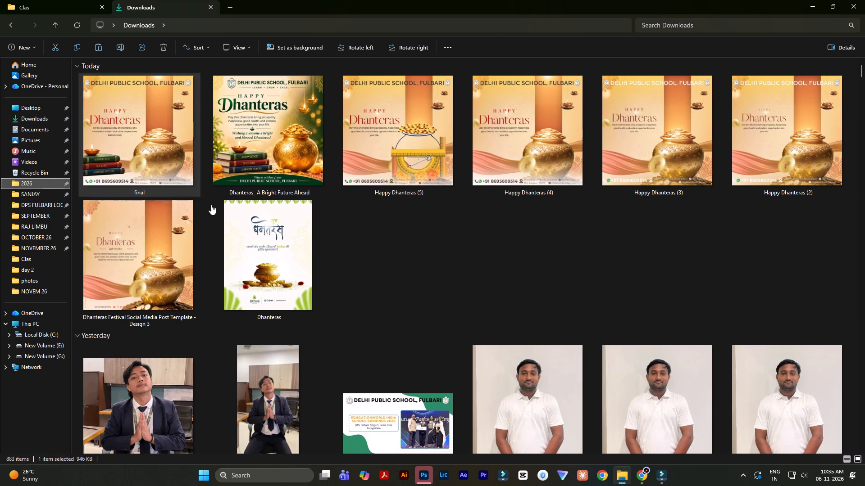
click(33, 181)
click(235, 210)
text(nn)
double_click(790, 256)
double_click(269, 298)
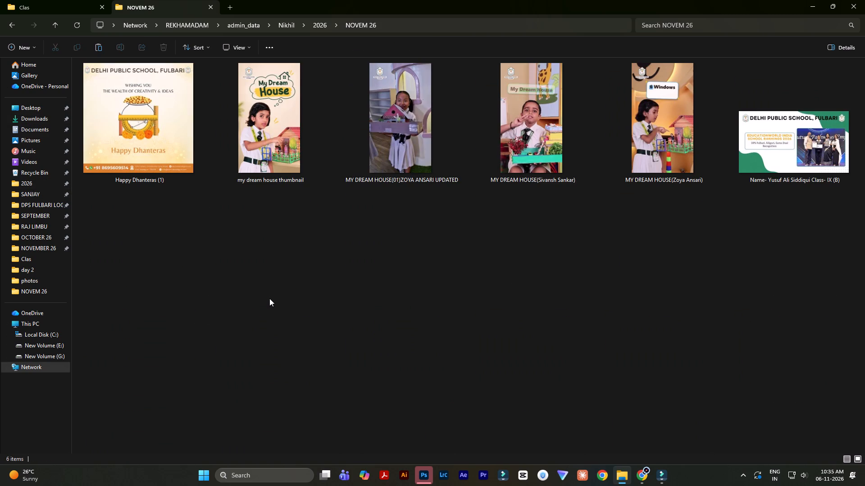
key(ctrl+v)
double_click(269, 298)
ctrl+scroll(269, 298, up, 13)
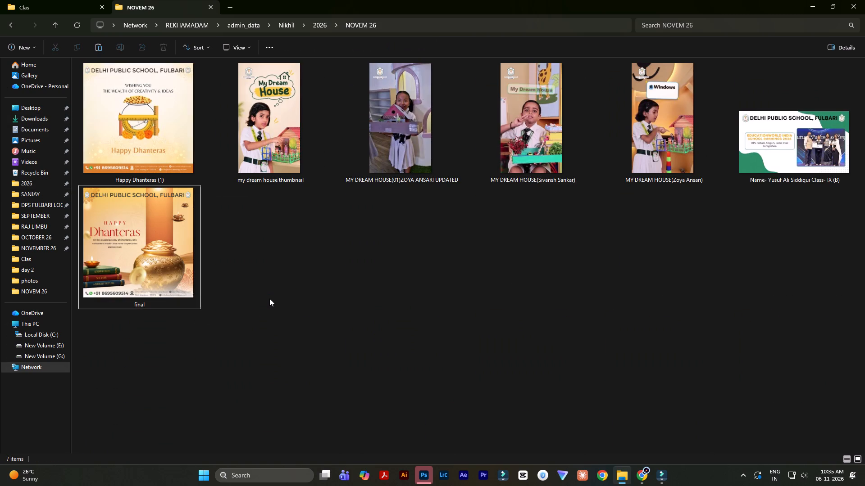
View the copied "final" image at full size to check the finished post.
double_click(174, 259)
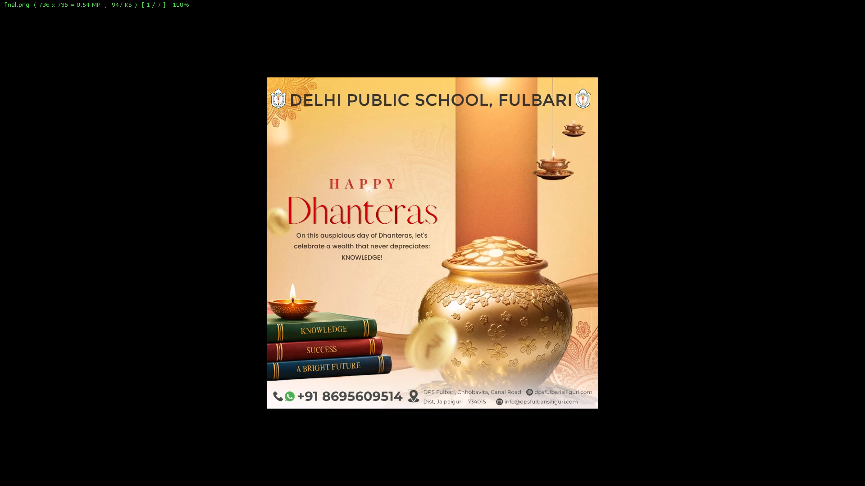
key(Escape)
triple_click(355, 293)
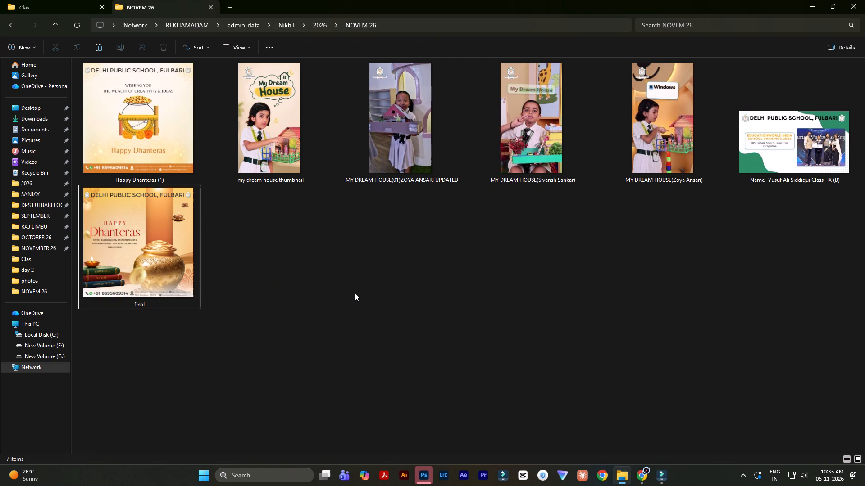
Show the desktop and close Photoshop.
key(super+d)
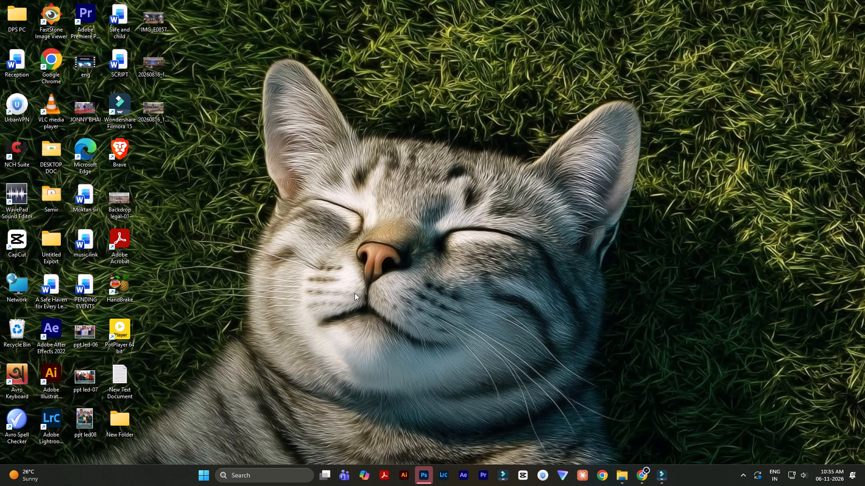
click(427, 481)
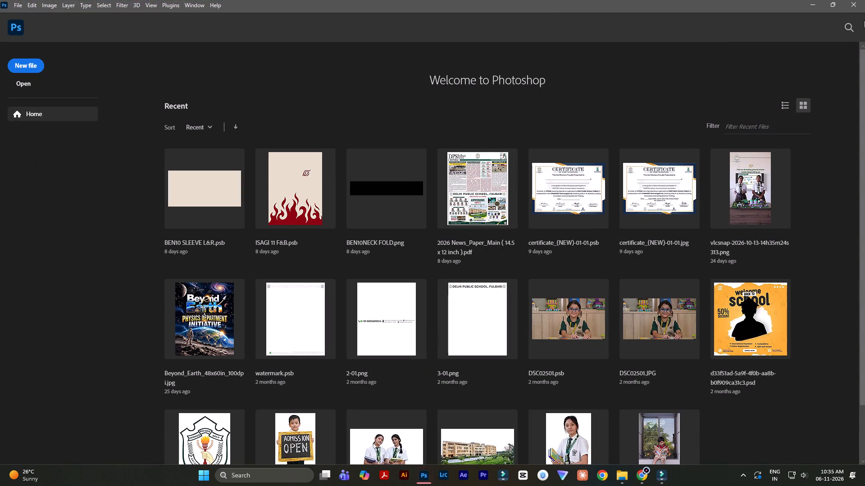
click(856, 4)
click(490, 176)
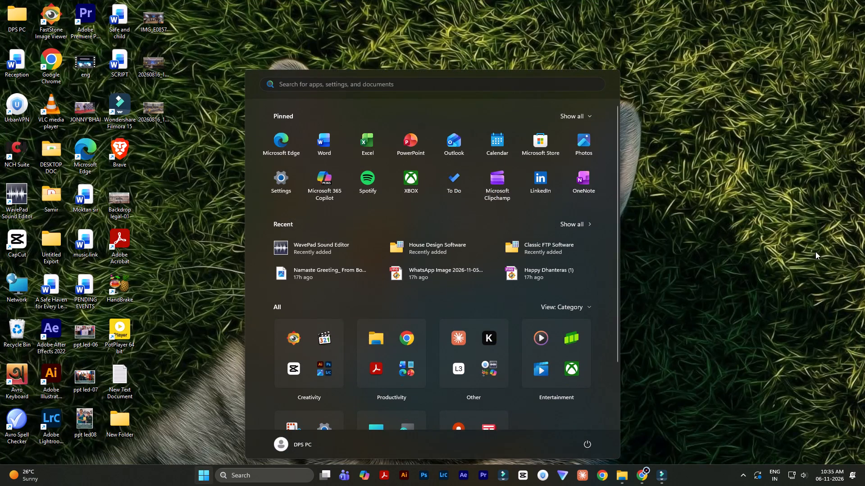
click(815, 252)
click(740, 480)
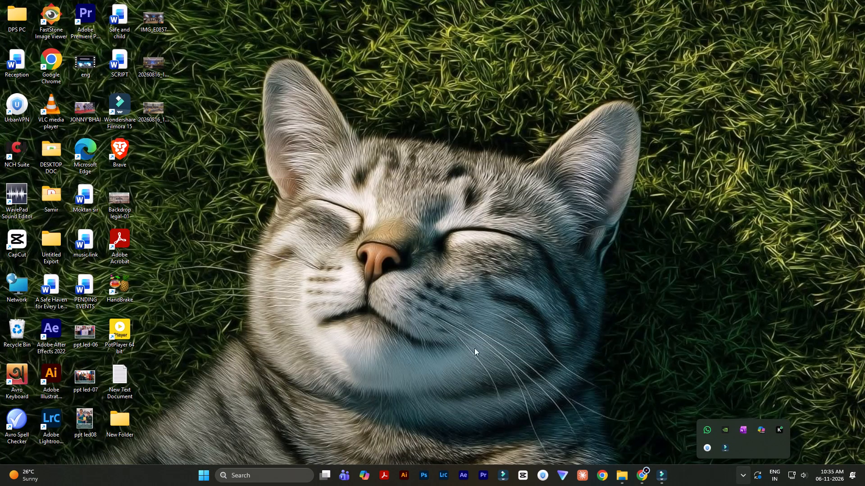